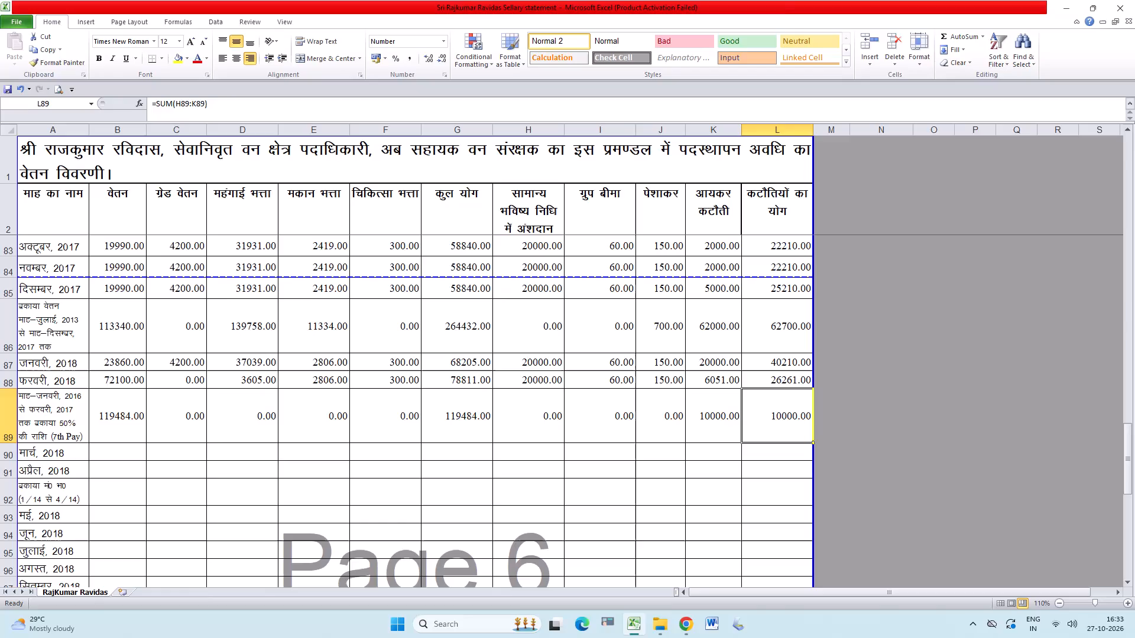
# Insert a row above मार्च, 2018, fill it down with row 89's 7th Pay arrears entry, and save the workbook.
pyautogui.click(116, 452)
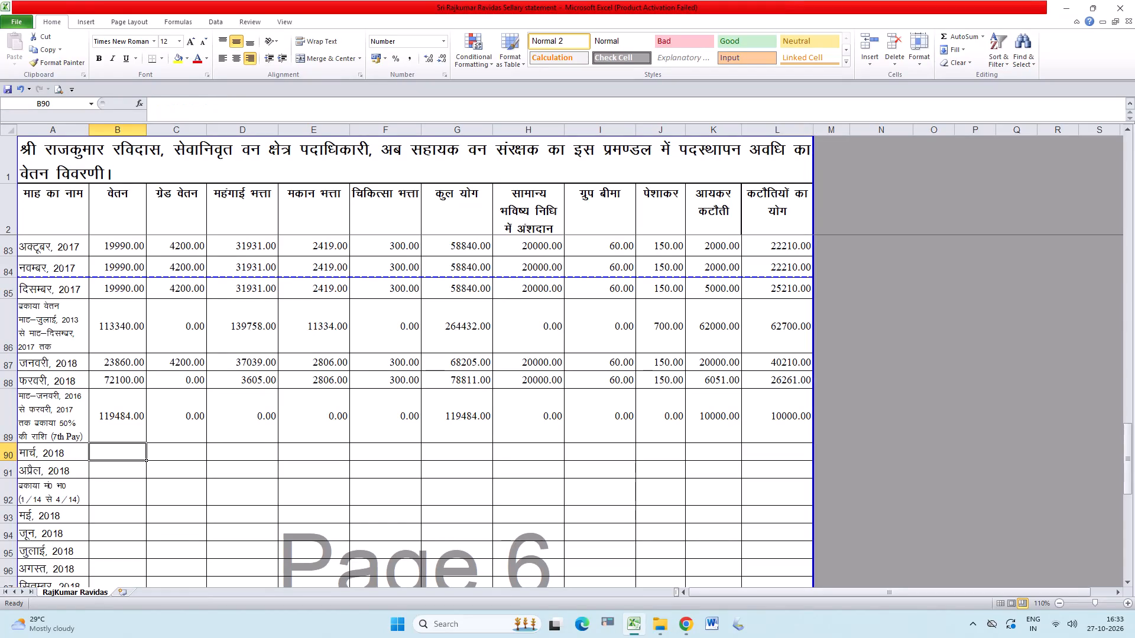
pyautogui.click(4, 451)
pyautogui.hotkey('ctrl', '+')
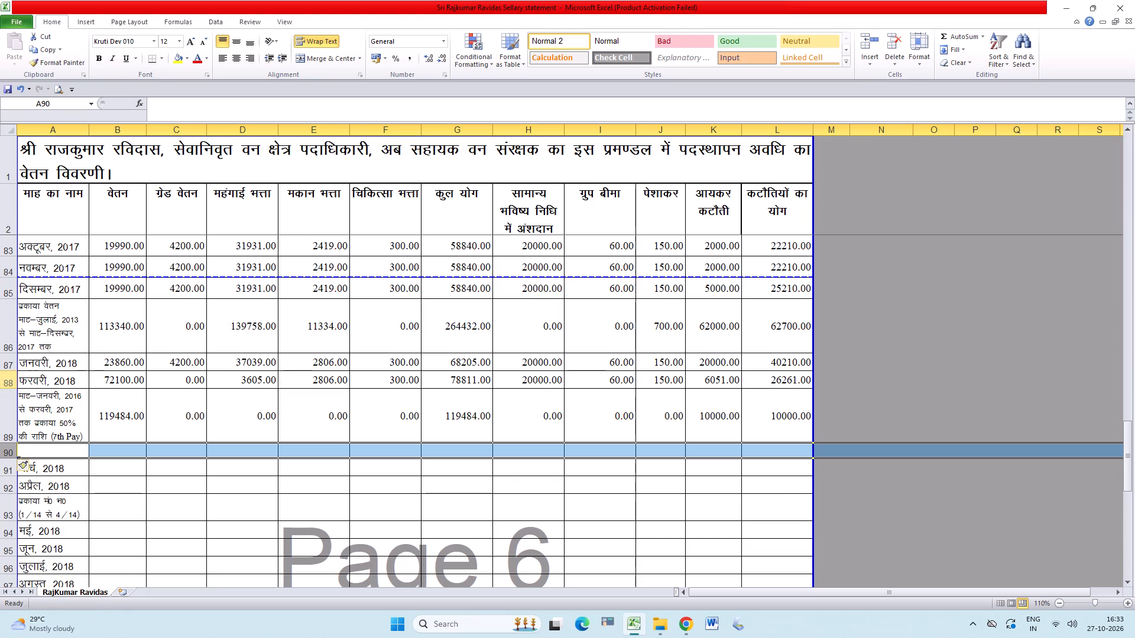
pyautogui.moveTo(66, 450); pyautogui.dragTo(761, 447)
pyautogui.hotkey('ctrl', 'd')
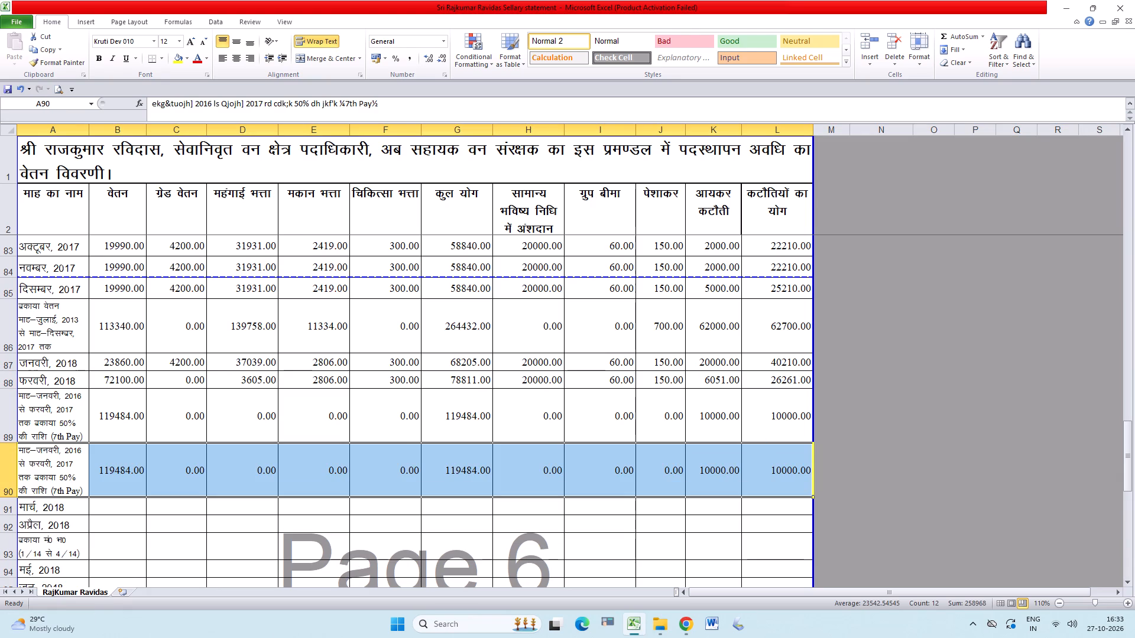
pyautogui.click(52, 475)
pyautogui.hotkey('ctrl', 's')
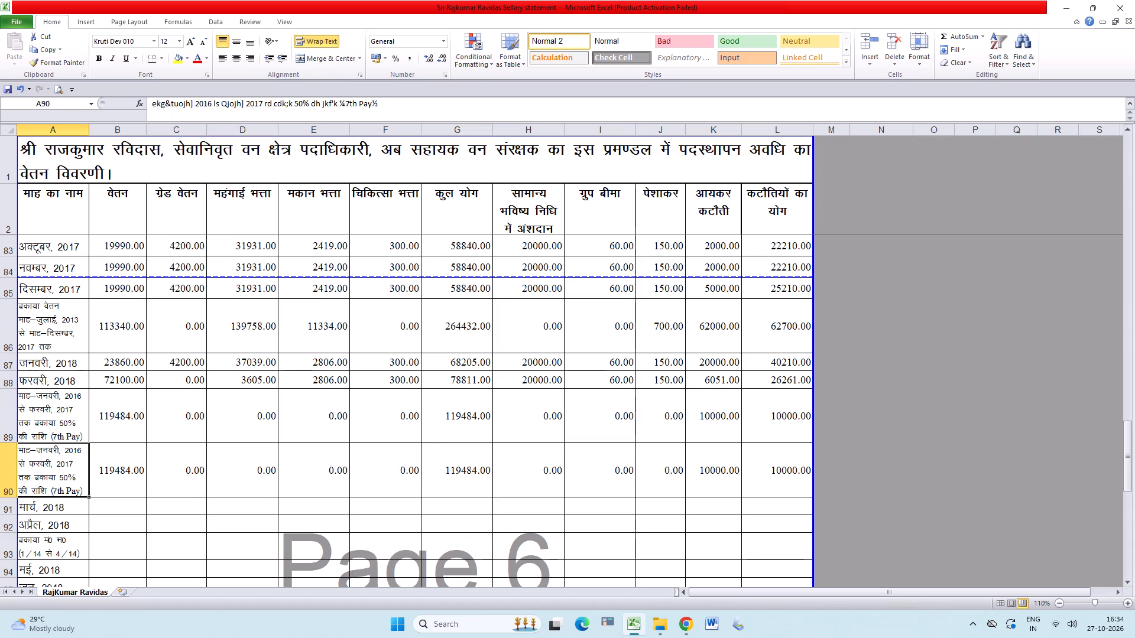
pyautogui.hotkey('ctrl', 's')
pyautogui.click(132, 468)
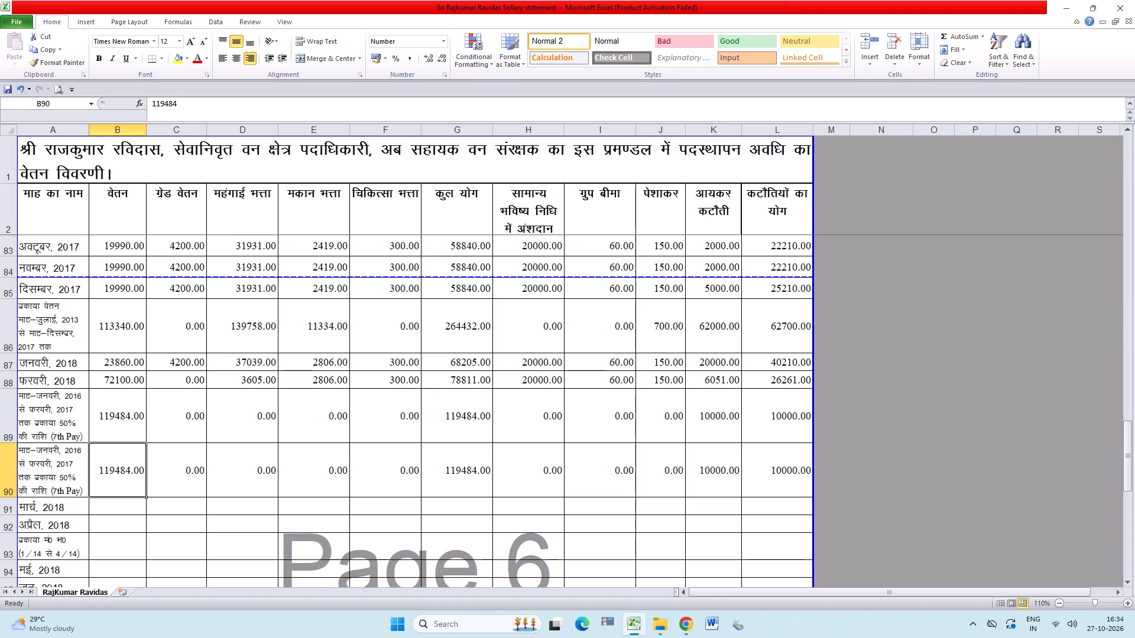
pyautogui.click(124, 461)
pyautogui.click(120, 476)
# Set the वेतन amount in B89 of the 7th Pay arrears row to 59742.
pyautogui.click(123, 424)
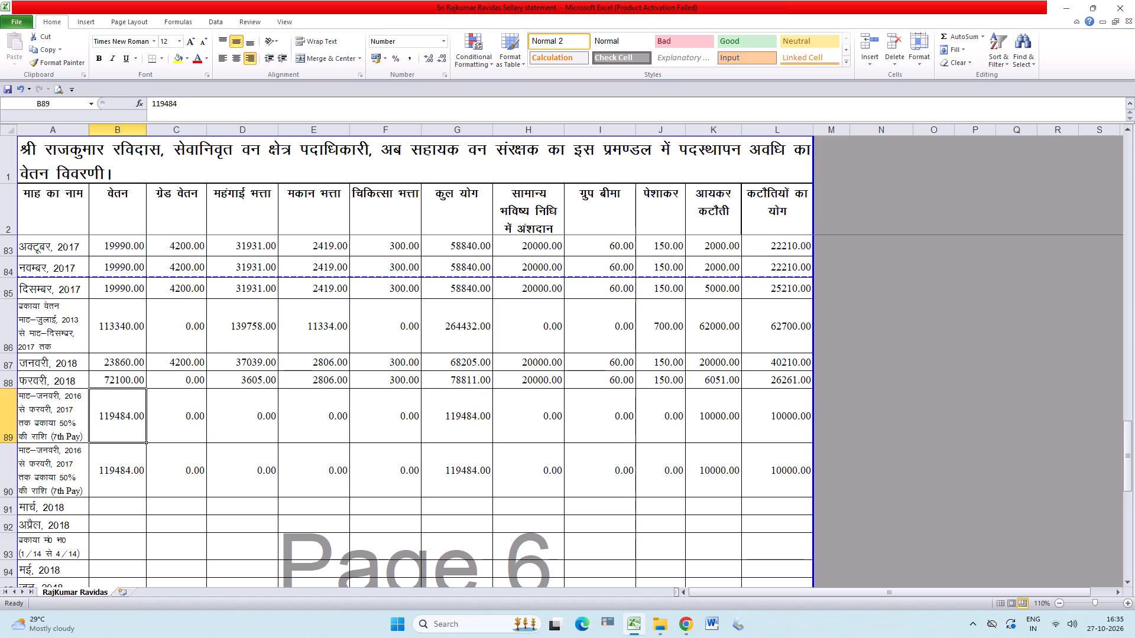
pyautogui.write('59')
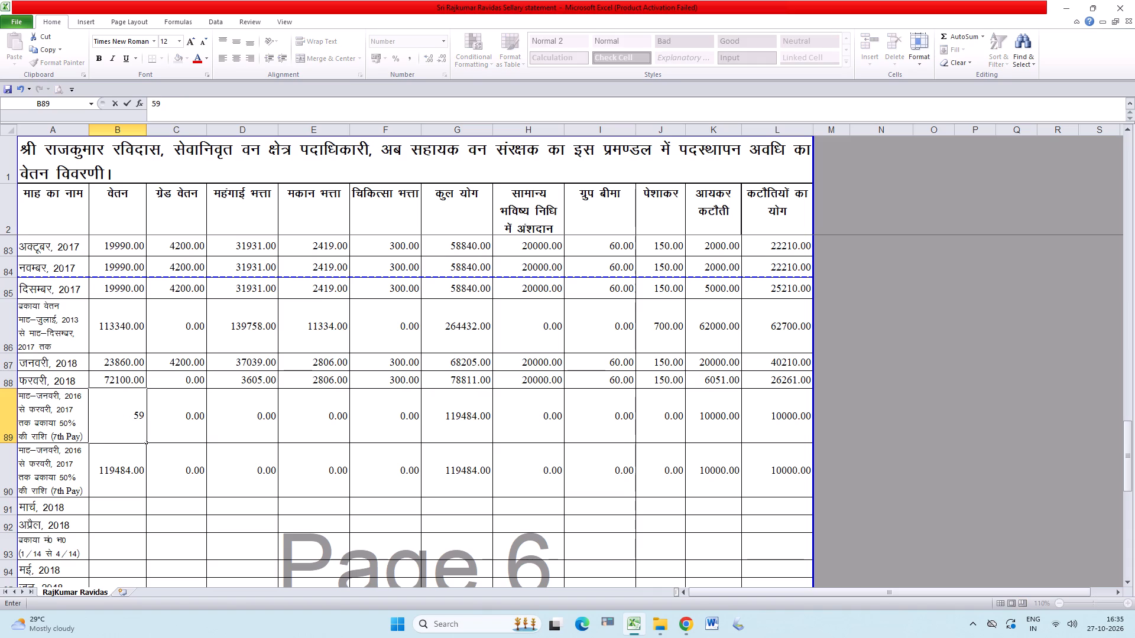
pyautogui.write('742')
pyautogui.press('Right')
# Examine the remaining amounts across arrears row 89 and back along the duplicated row 90.
pyautogui.press('Right')
pyautogui.press('Right')
pyautogui.press('Right')
pyautogui.press('Right')
pyautogui.press('Right')
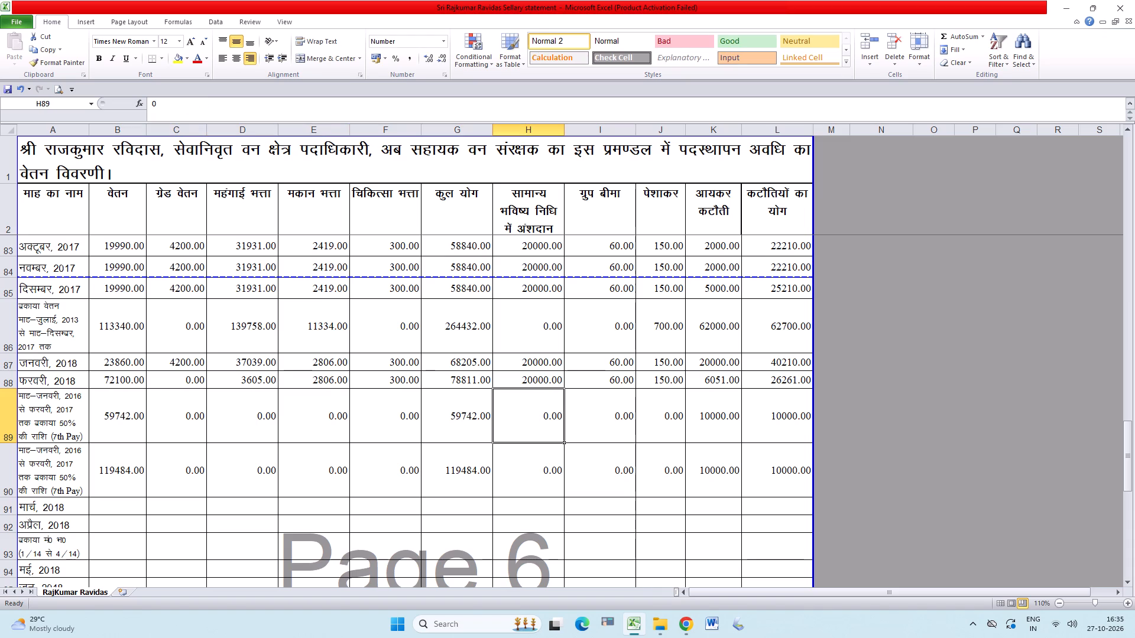
pyautogui.press('Right')
pyautogui.press('Right')
pyautogui.press('Right')
pyautogui.press('Right')
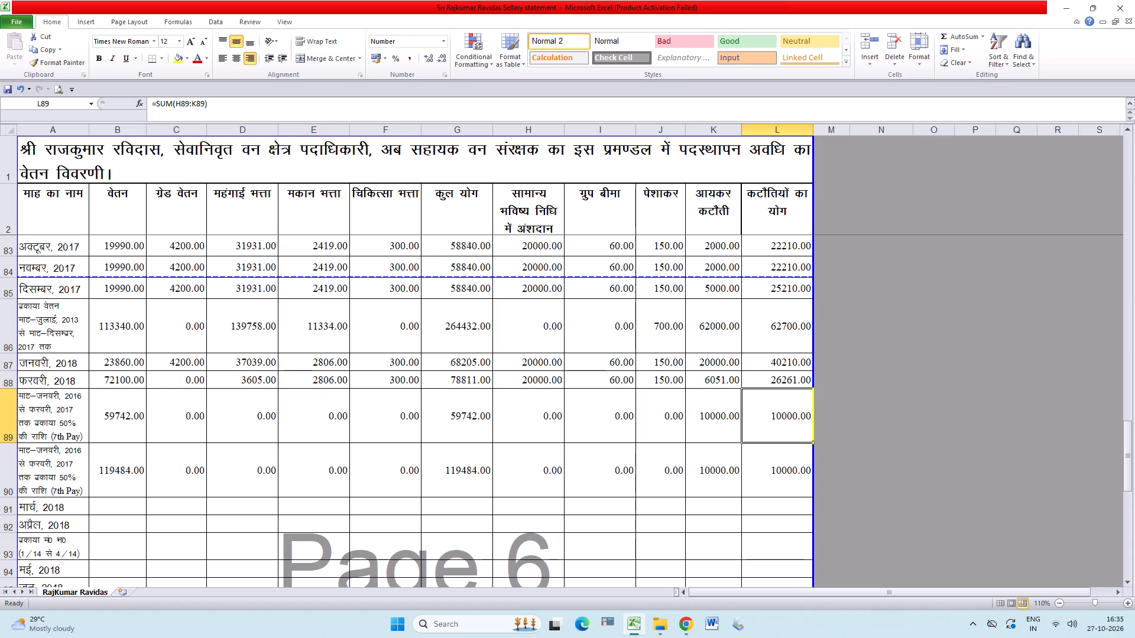
pyautogui.press('Down')
pyautogui.press('Left')
pyautogui.press('Left')
pyautogui.press('Left')
pyautogui.press('Left')
pyautogui.press('Left')
pyautogui.press('Left')
pyautogui.press('Left')
pyautogui.press('Left')
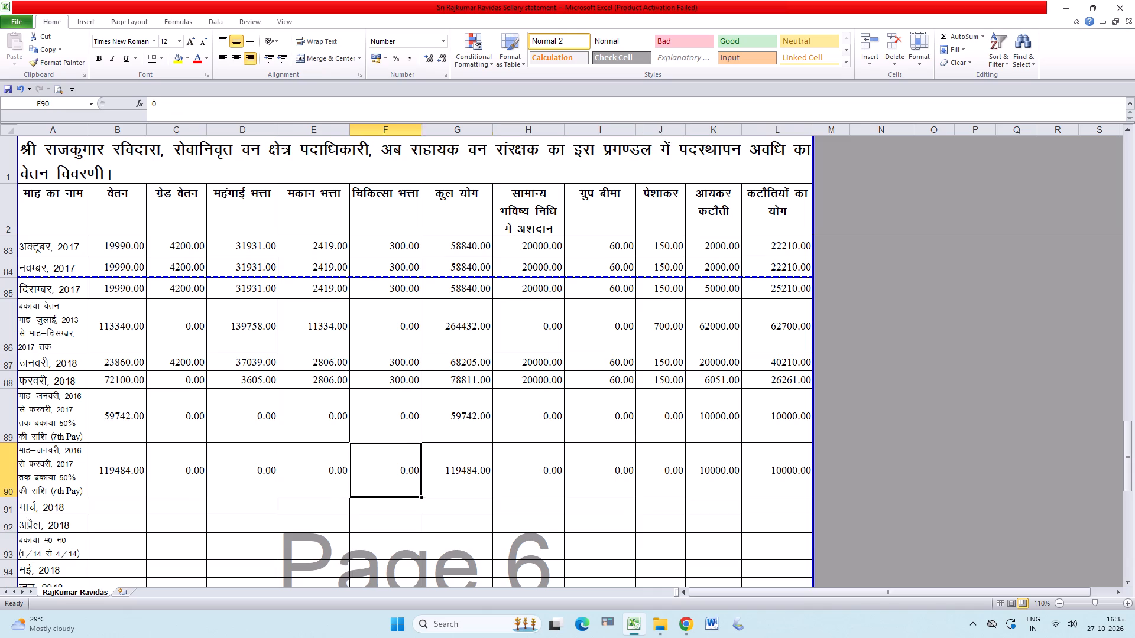
pyautogui.press('Left')
pyautogui.press('Left')
pyautogui.press('Left')
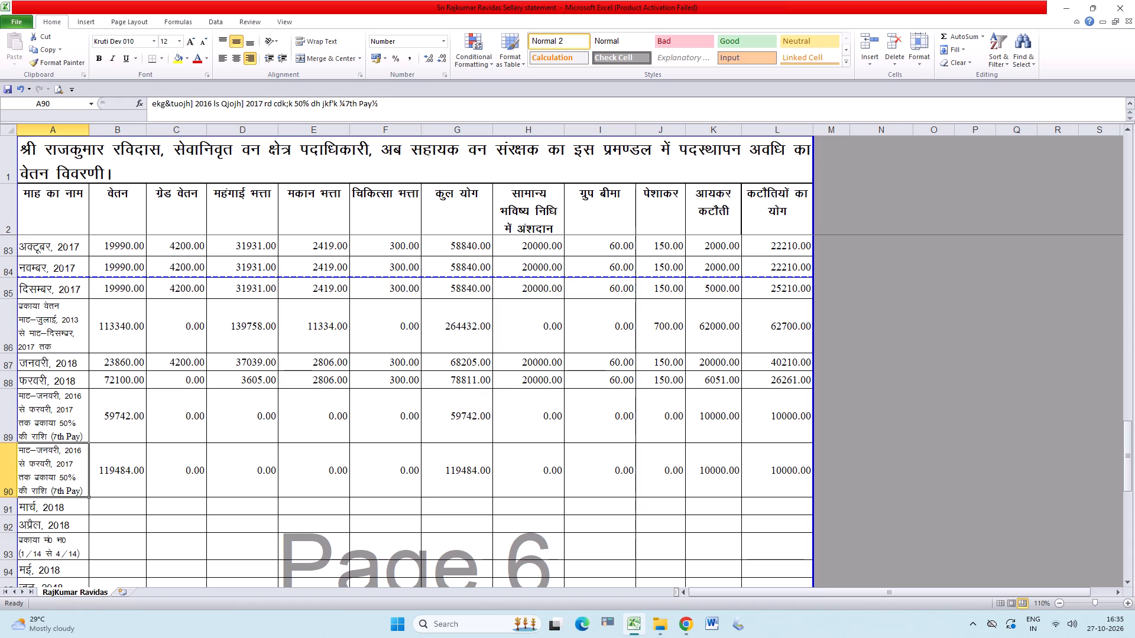
# Add वेतन ("osru" in Kruti Dev) after बकाया in A89's label, copy the label down to A90, and save.
pyautogui.doubleClick(35, 427)
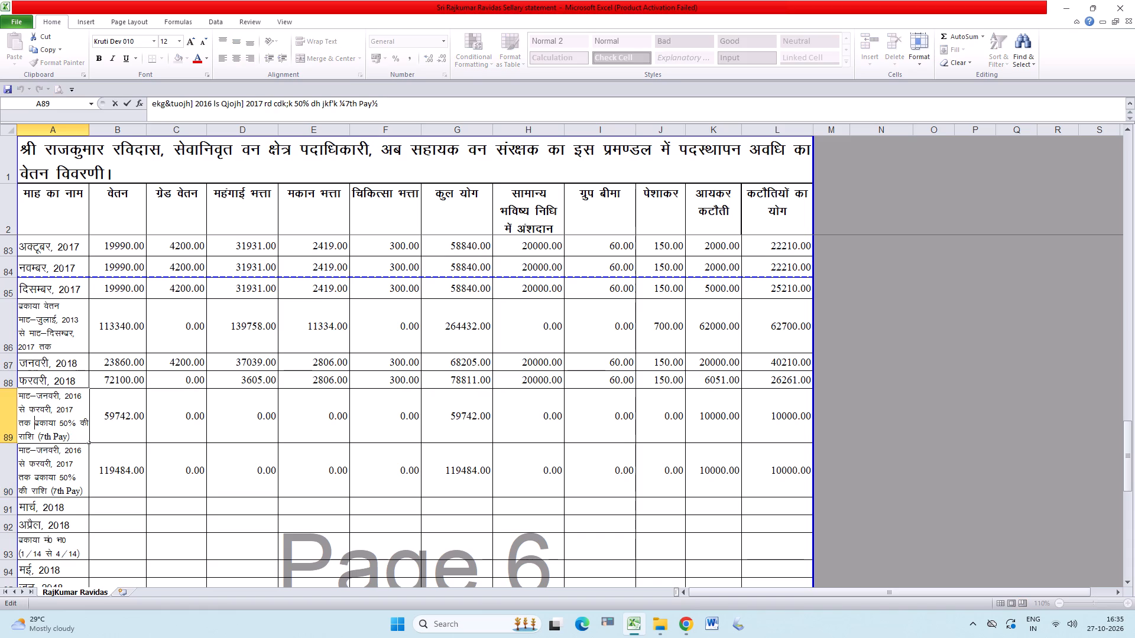
pyautogui.click(56, 419)
pyautogui.press('space')
pyautogui.write('osru')
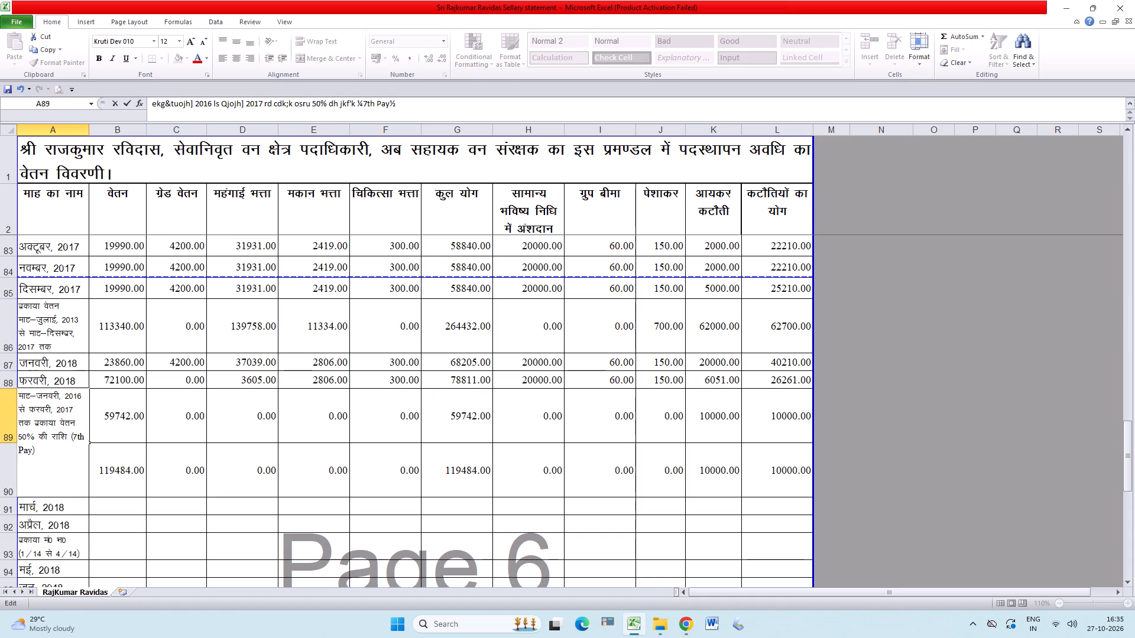
pyautogui.press('Return')
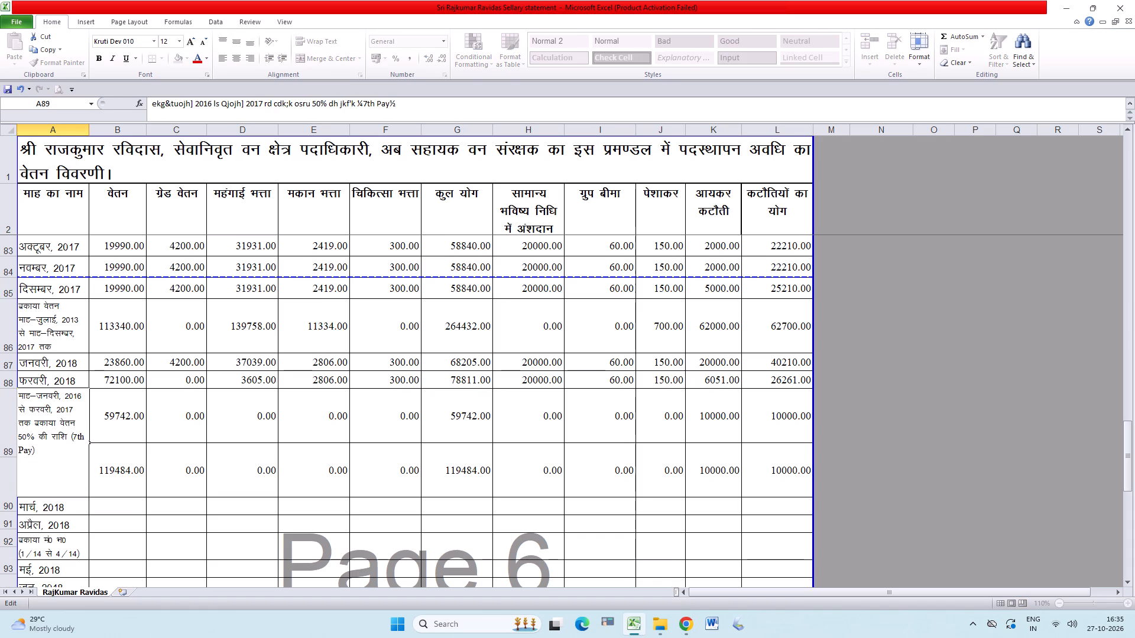
pyautogui.hotkey('ctrl', 'd')
pyautogui.hotkey('ctrl', 's')
pyautogui.press('Return')
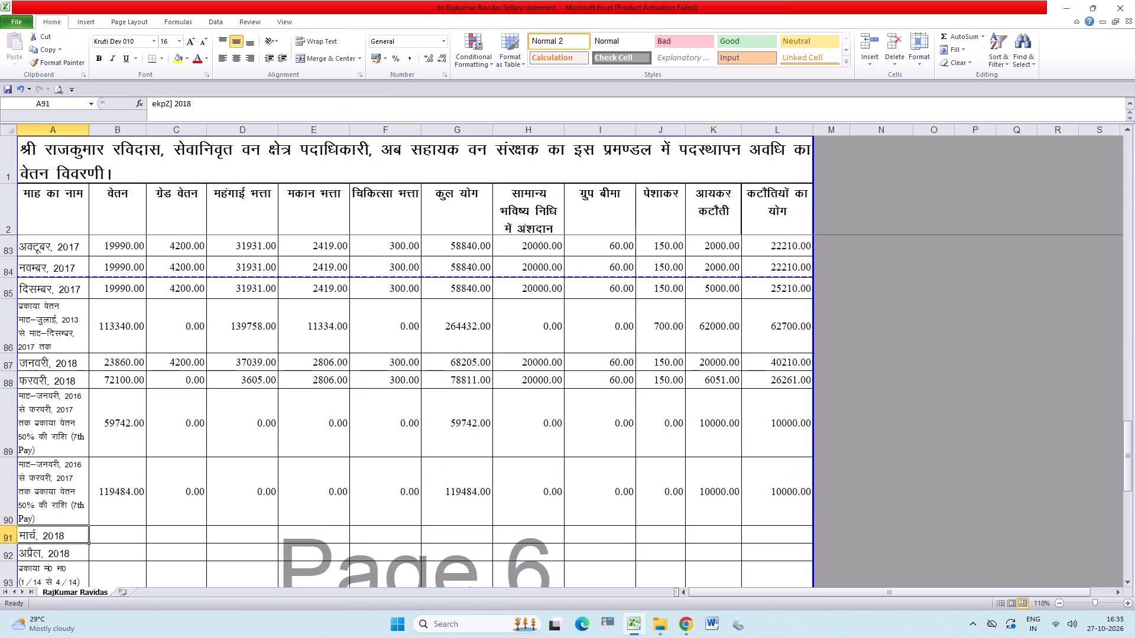
# Fill the वेतन amount from B89 down into B90.
pyautogui.click(127, 496)
pyautogui.hotkey('ctrl', 'd')
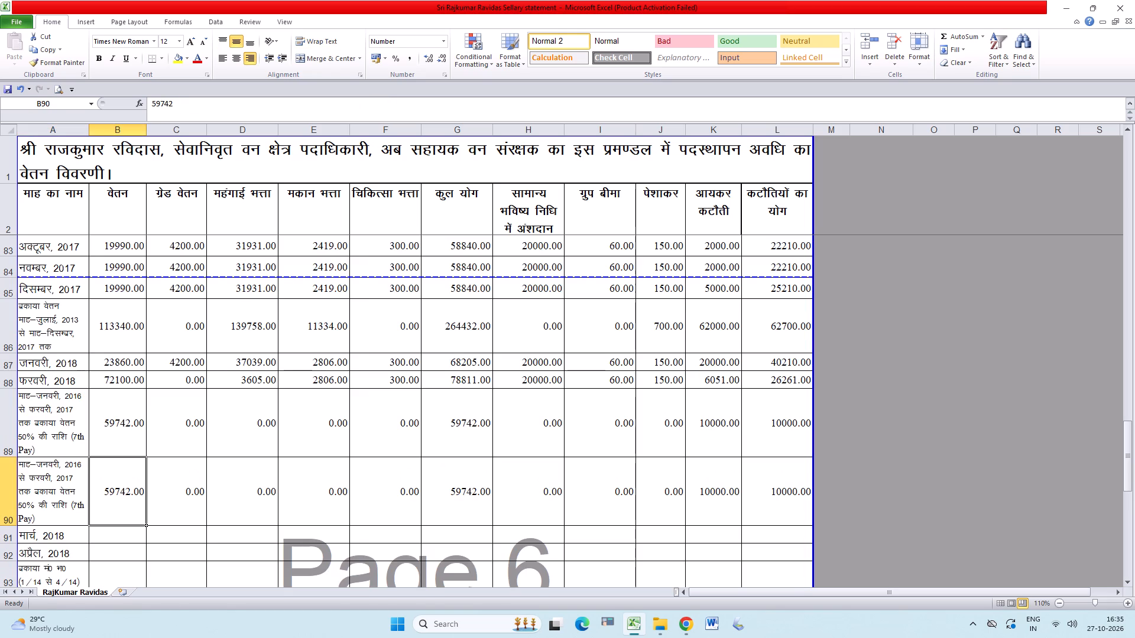
# Change the arrears period's start in A90's label to मार्च, 2017 ("ekpZ] 2017" in Kruti Dev).
pyautogui.doubleClick(58, 467)
pyautogui.tripleClick(51, 464)
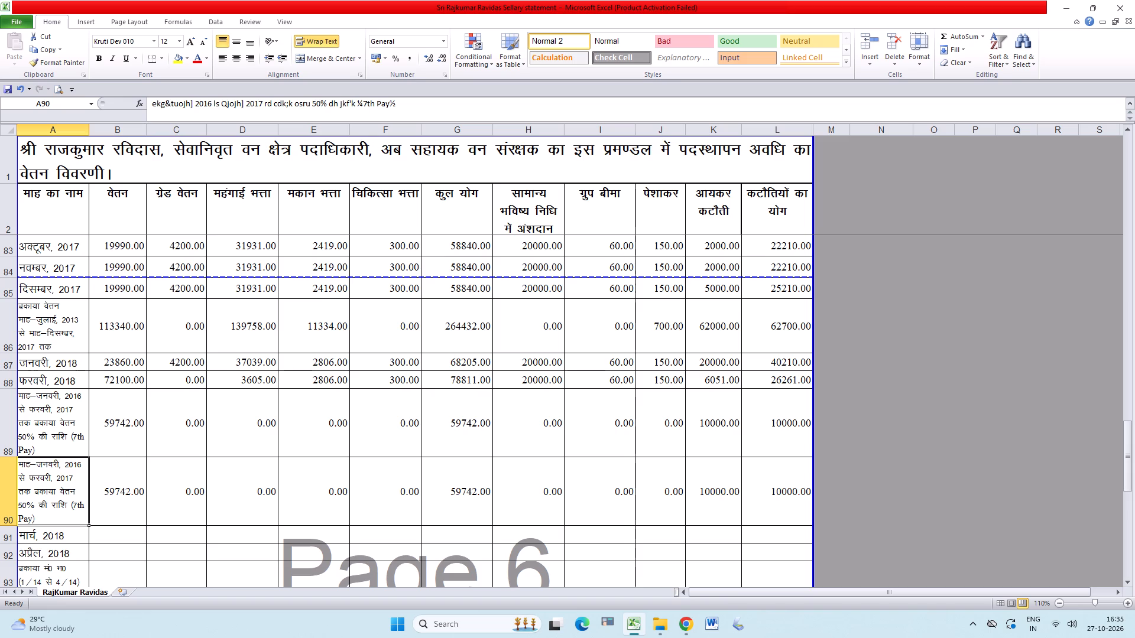
pyautogui.click(38, 461)
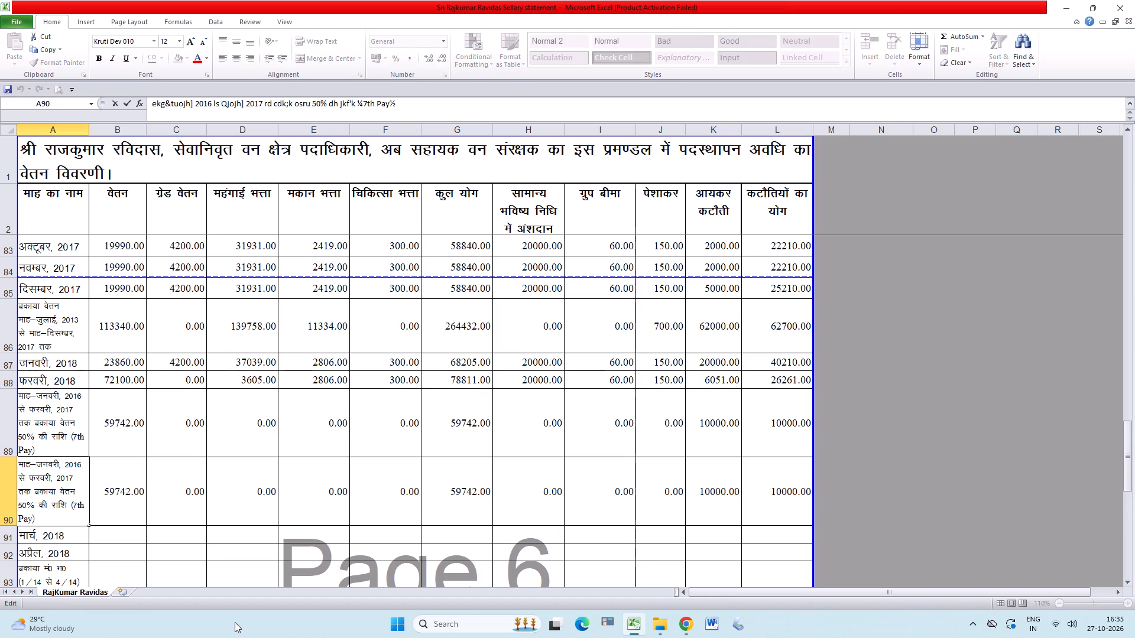
pyautogui.hotkey('shift', 'Right')
pyautogui.hotkey('shift', 'Right')
pyautogui.hotkey('shift', 'Right')
pyautogui.hotkey('shift', 'Right')
pyautogui.hotkey('shift', 'Down')
pyautogui.hotkey('shift', 'Left')
pyautogui.hotkey('shift', 'Up')
pyautogui.hotkey('shift', 'Right')
pyautogui.hotkey('shift', 'Right')
pyautogui.write('ekpZ')
pyautogui.press('Right')
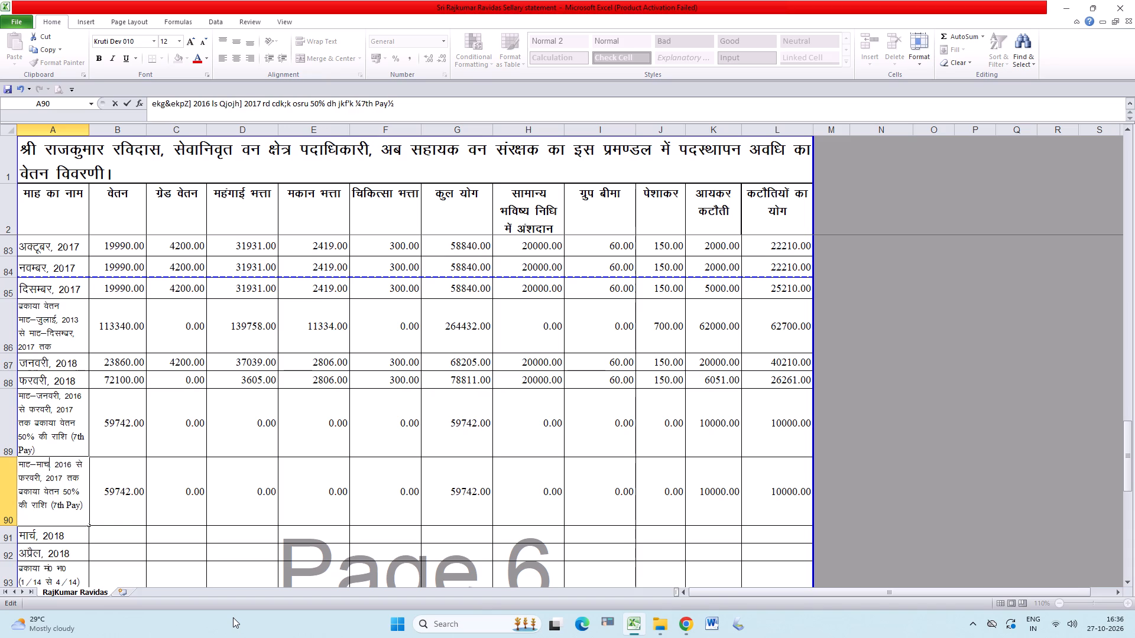
pyautogui.press('Right')
pyautogui.press('Right')
pyautogui.press('Right')
pyautogui.press('Right')
pyautogui.hotkey('shift', 'Right')
pyautogui.press('7')
# Change the arrears period's end in A90's label to जनवरी, 2018 ("tuojh] 2018" in Kruti Dev).
pyautogui.hotkey('ctrl', 'Right')
pyautogui.hotkey('ctrl', 'Right')
pyautogui.hotkey('shift', 'Right')
pyautogui.hotkey('shift', 'Right')
pyautogui.hotkey('shift', 'Right')
pyautogui.hotkey('shift', 'Right')
pyautogui.hotkey('shift', 'Right')
pyautogui.write('tuojh')
pyautogui.hotkey('ctrl', 'Right')
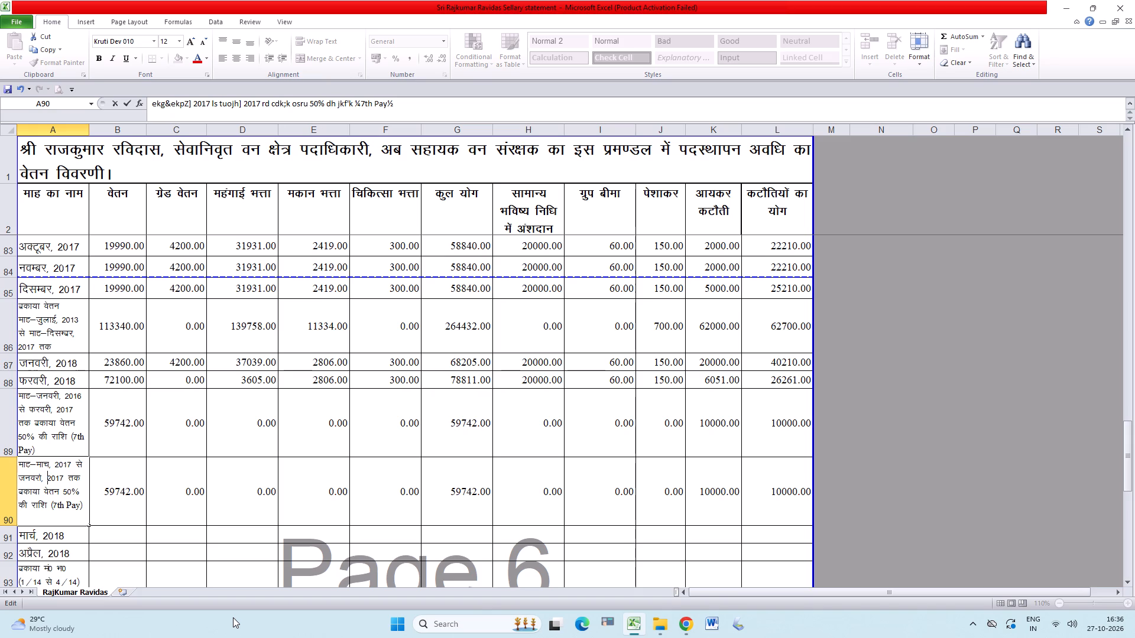
pyautogui.hotkey('ctrl', 'Right')
pyautogui.press('Left')
pyautogui.hotkey('shift', 'Left')
pyautogui.press('8')
# Remove "50%" after वेतन from the arrears label in A90.
pyautogui.press('Down')
pyautogui.hotkey('ctrl', 'shift', 'Right')
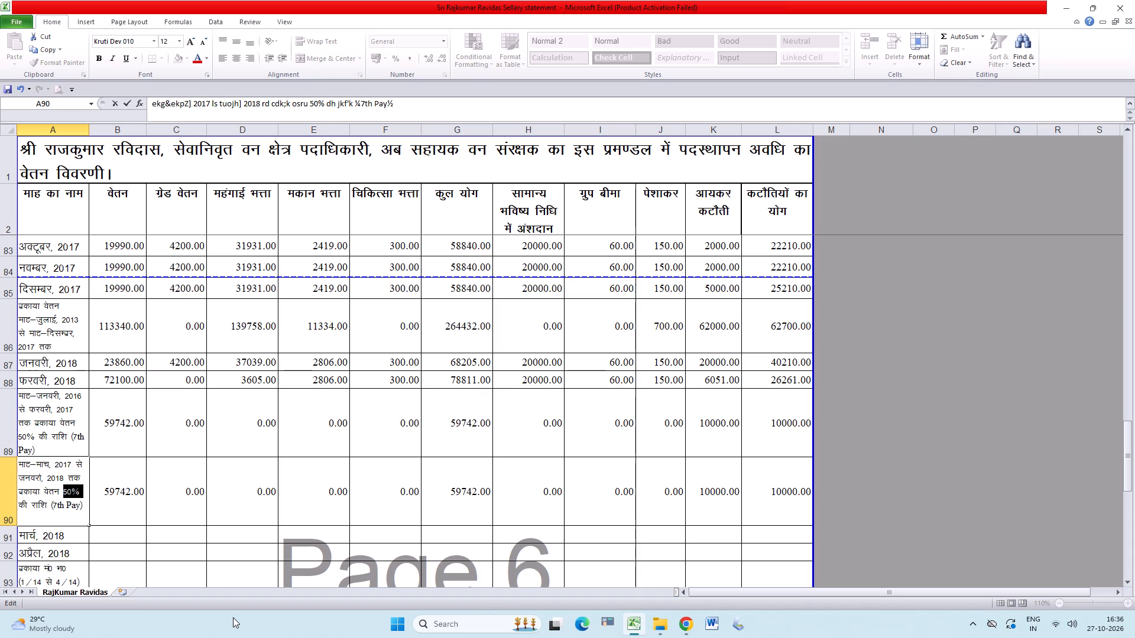
pyautogui.hotkey('ctrl', 'shift', 'Right')
pyautogui.hotkey('shift', 'Left')
pyautogui.hotkey('shift', 'Left')
pyautogui.hotkey('shift', 'Left')
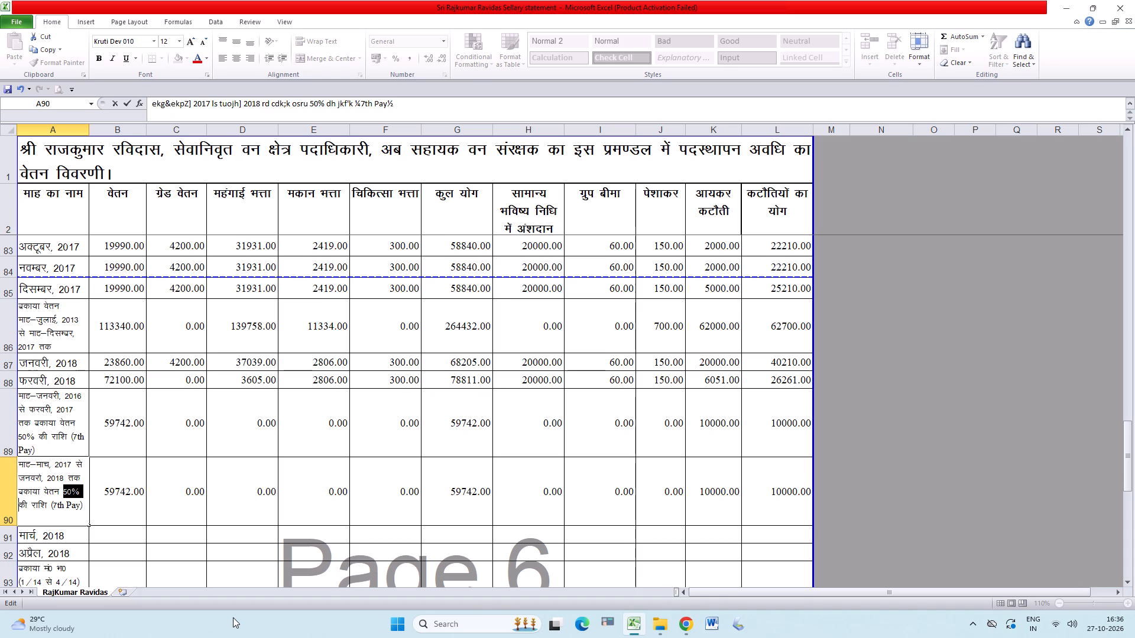
pyautogui.press('BackSpace')
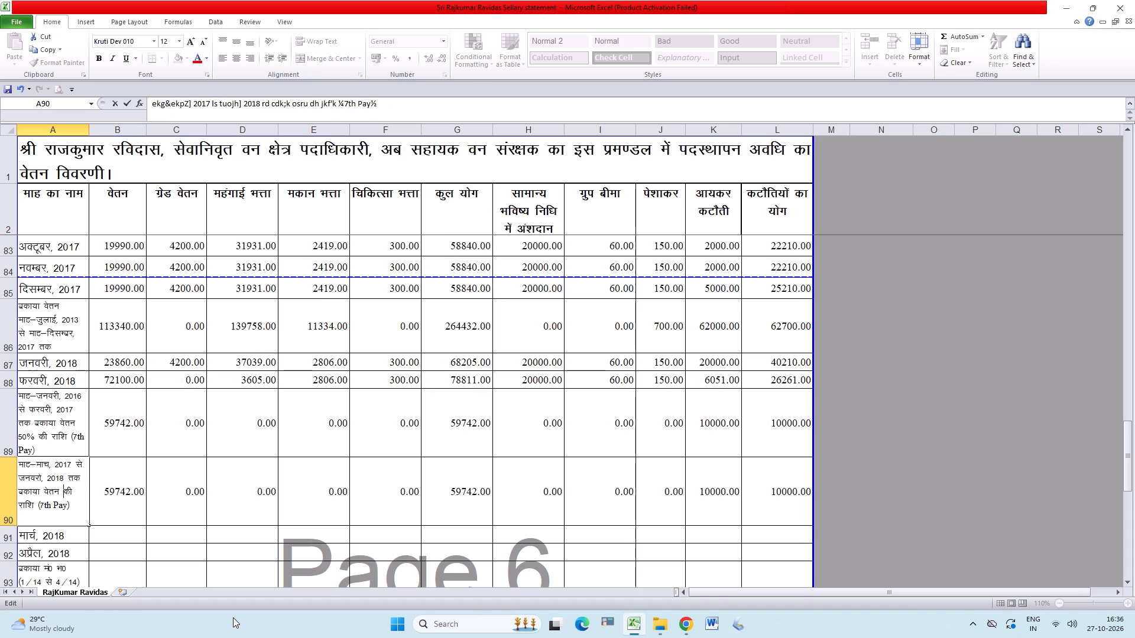
# Finish editing the 7th Pay arrears label in A90 and commit it.
pyautogui.hotkey('ctrl', 'shift', 'Right')
pyautogui.press('Return')
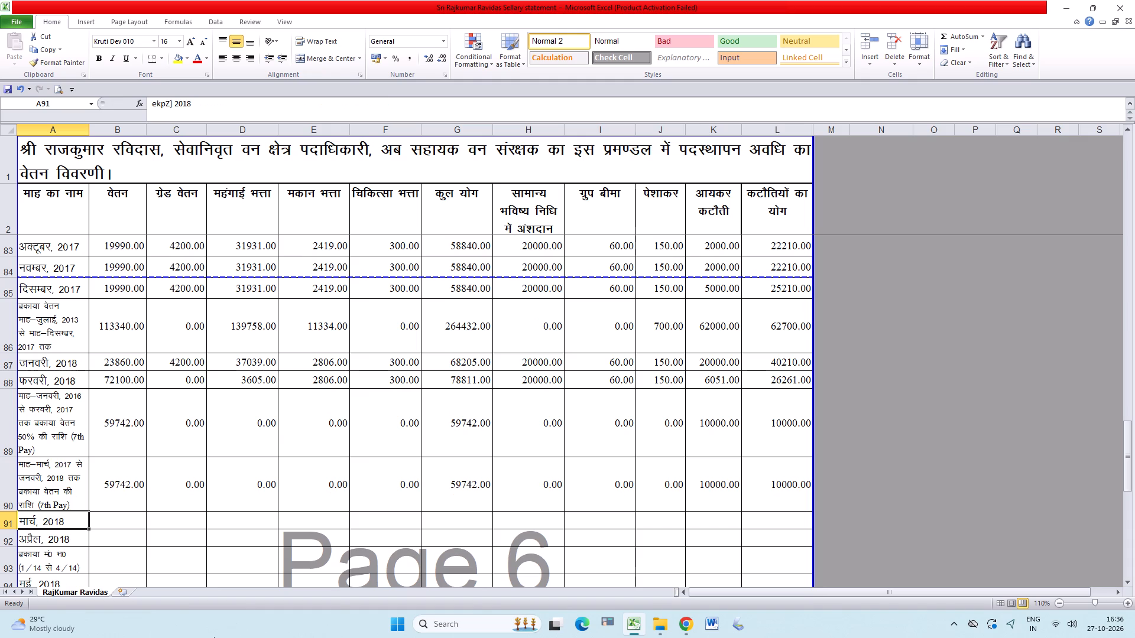
# In arrears row 90, set वेतन to 112654 and आयकर कटौती to 41859.
pyautogui.click(131, 500)
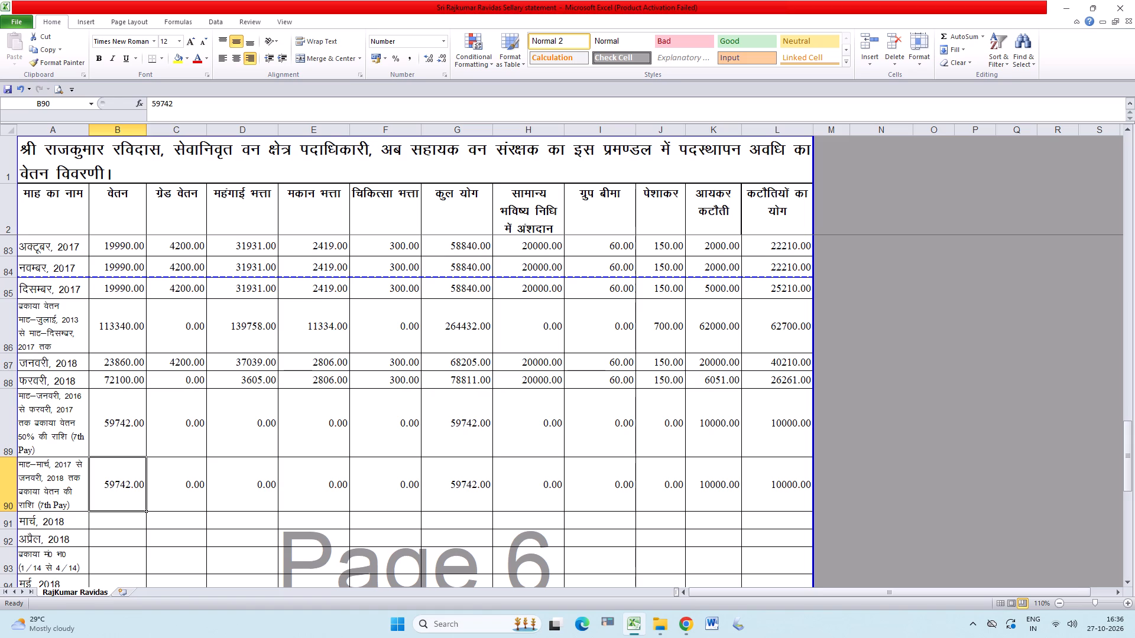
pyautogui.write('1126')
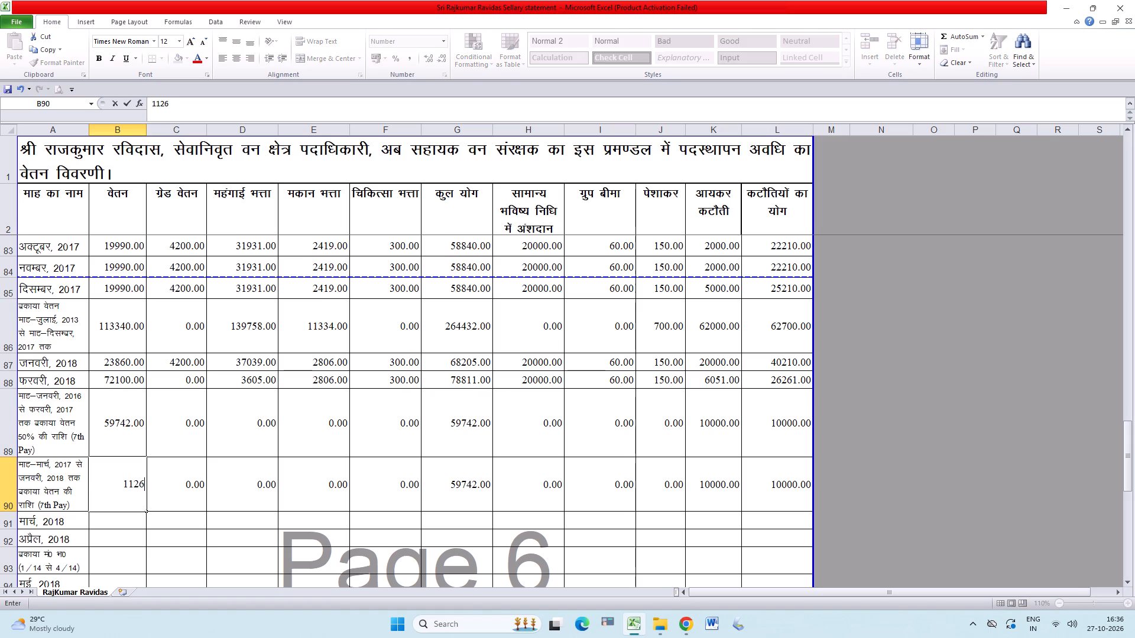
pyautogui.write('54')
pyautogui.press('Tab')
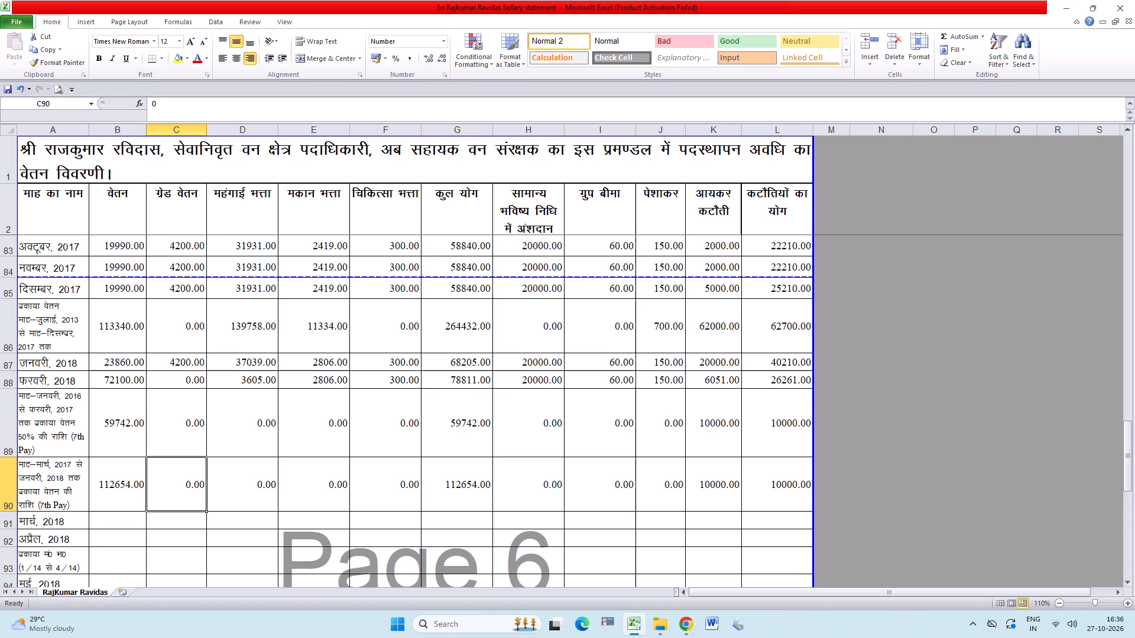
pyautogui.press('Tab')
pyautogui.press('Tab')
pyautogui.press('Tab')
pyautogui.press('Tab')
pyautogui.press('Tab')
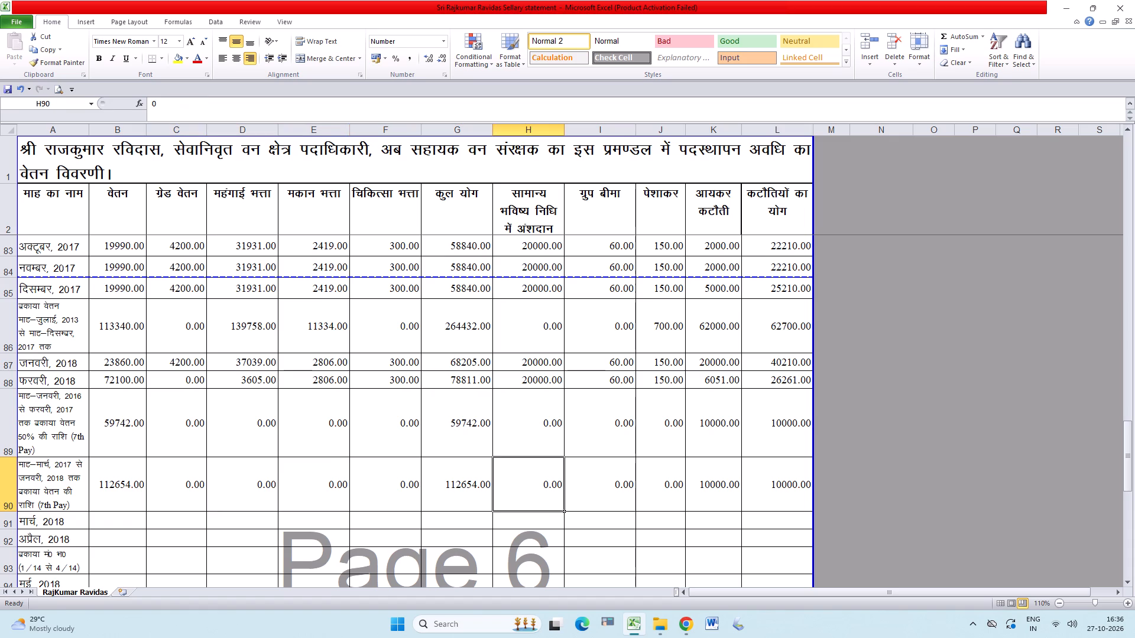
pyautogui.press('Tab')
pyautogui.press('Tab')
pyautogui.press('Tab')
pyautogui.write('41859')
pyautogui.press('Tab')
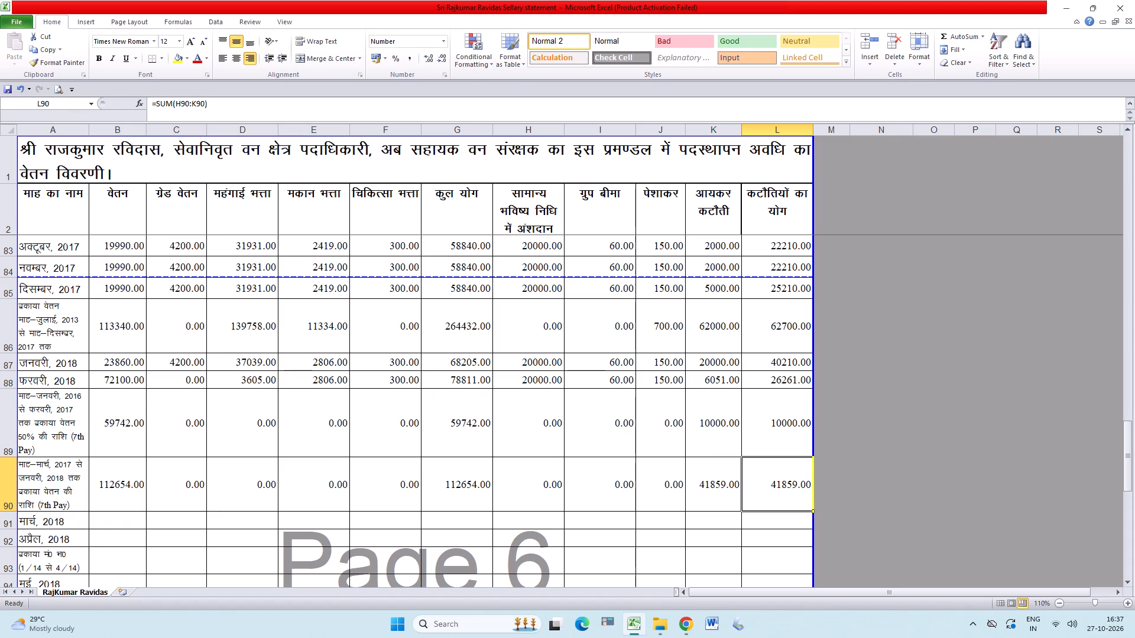
# Save the workbook.
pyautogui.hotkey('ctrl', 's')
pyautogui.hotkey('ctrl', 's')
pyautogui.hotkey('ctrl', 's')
# Insert a blank row above the मार्च, 2018 row.
pyautogui.click(4, 526)
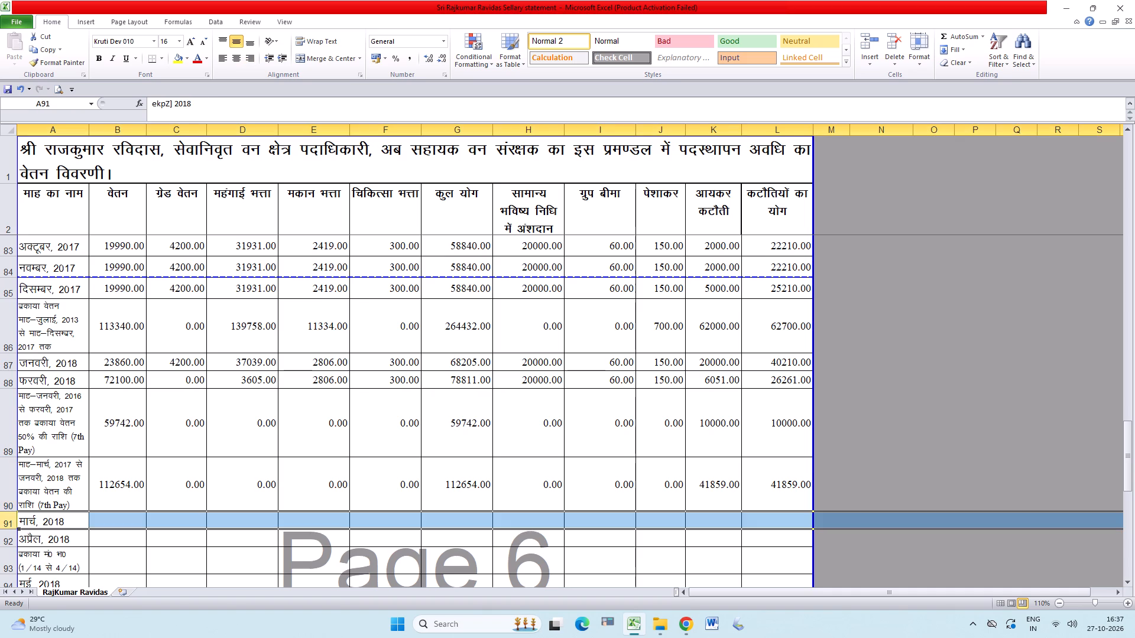
pyautogui.hotkey('ctrl', '+')
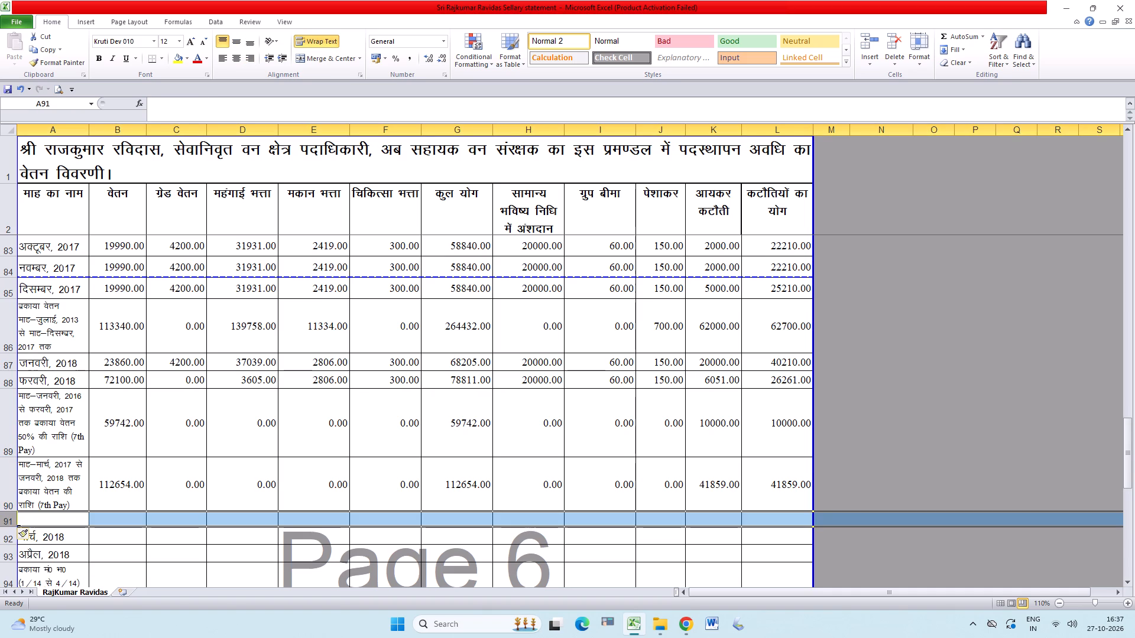
# Copy the dearness allowance arrears entry for 7/15 से 9/15 (A53:L53) into the blank row 91.
pyautogui.scroll(1, 33, 414)
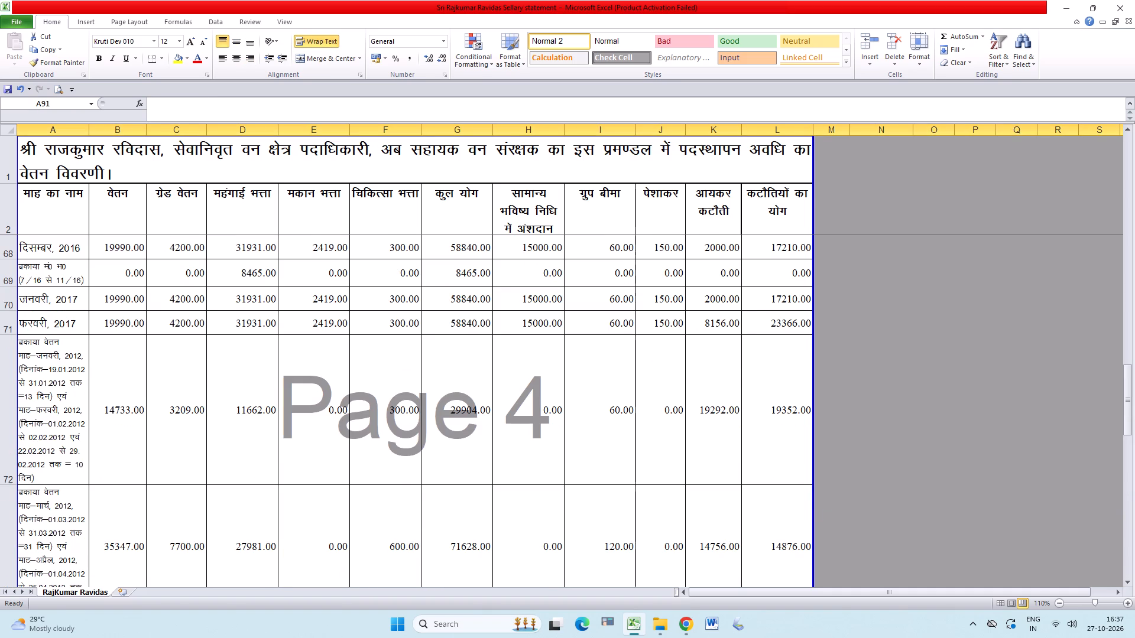
pyautogui.scroll(1, 51, 429)
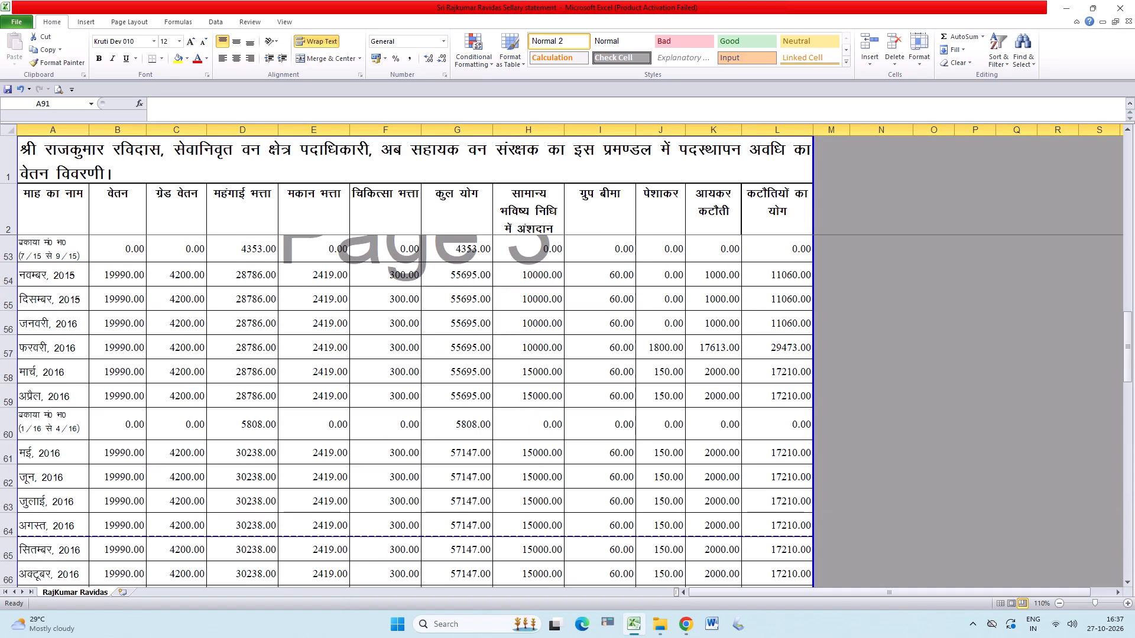
pyautogui.click(56, 248)
pyautogui.moveTo(54, 250); pyautogui.dragTo(752, 251)
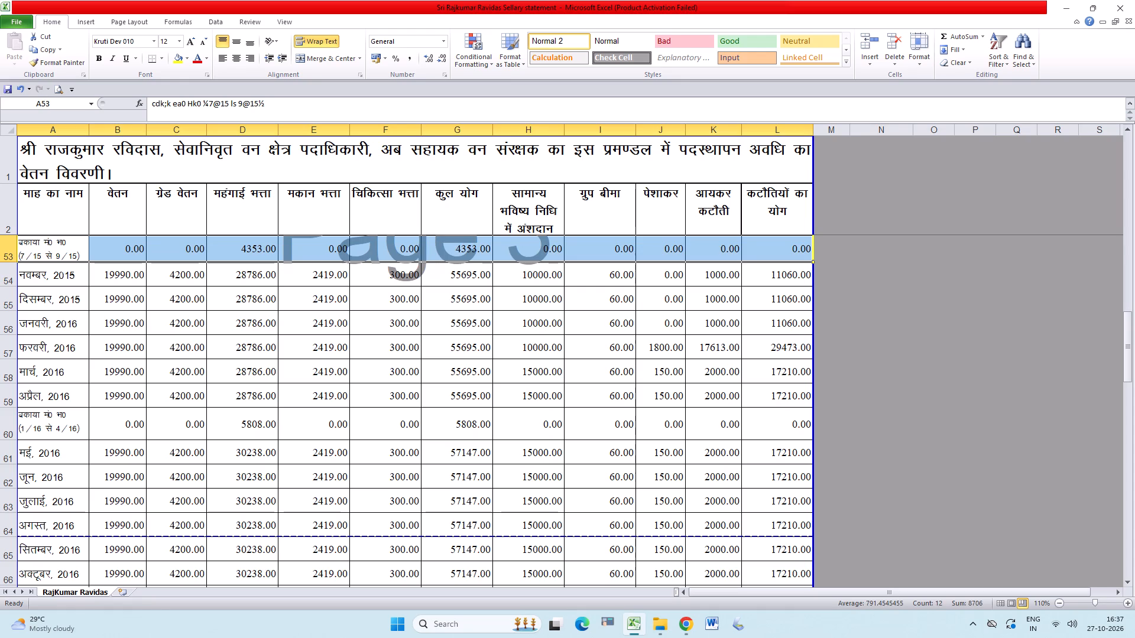
pyautogui.hotkey('ctrl', 'c')
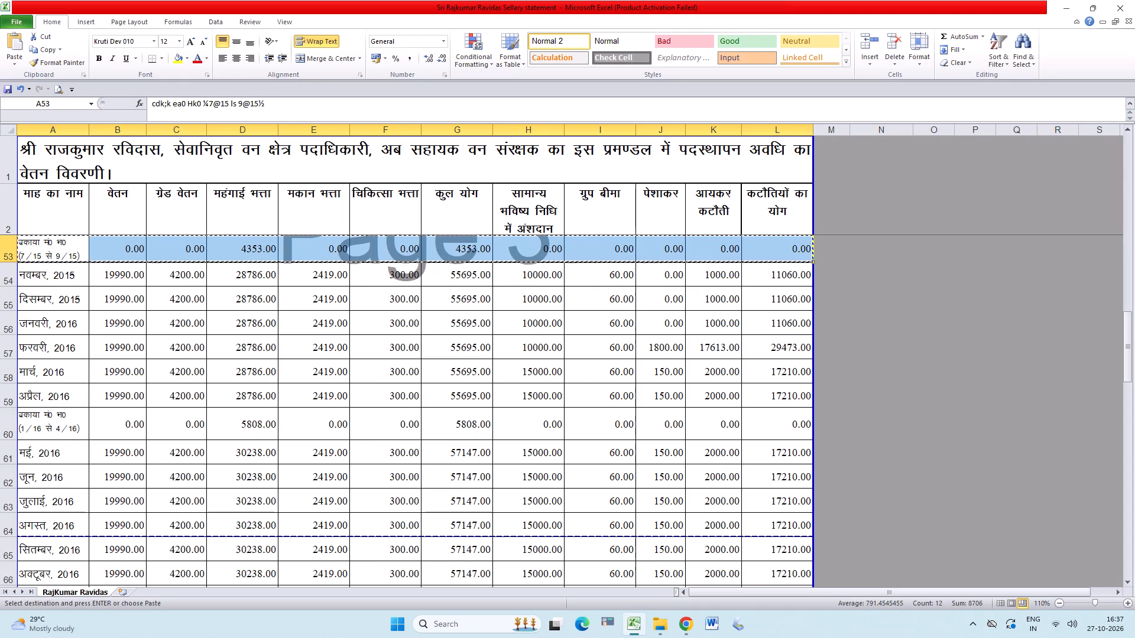
pyautogui.scroll(-1, 385, 393)
pyautogui.scroll(-1, 302, 431)
pyautogui.click(43, 519)
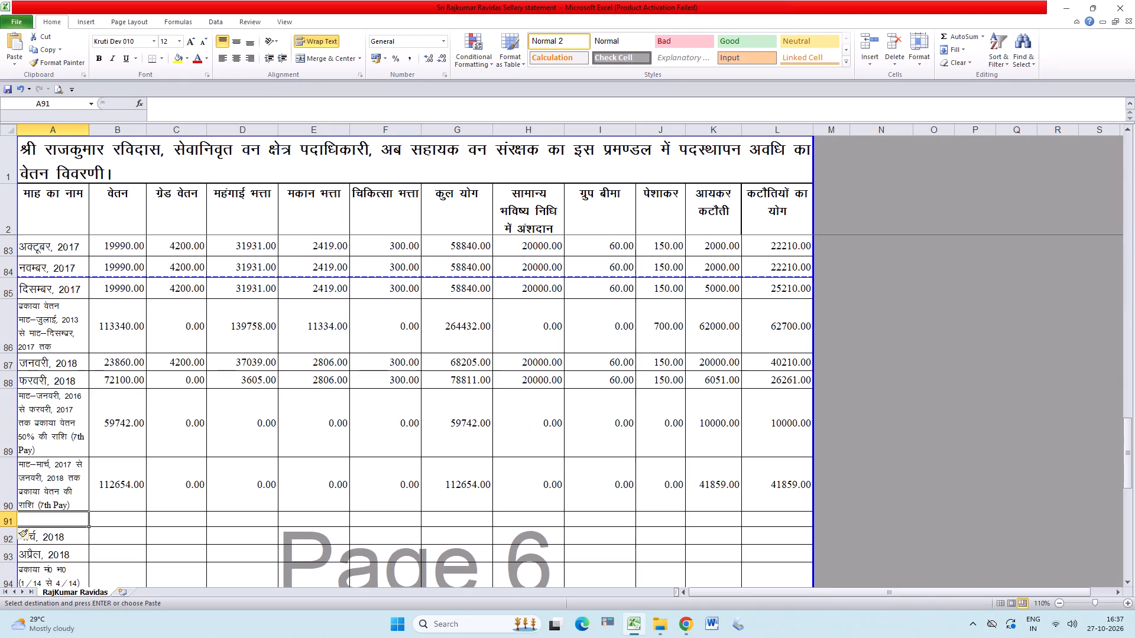
pyautogui.press('Return')
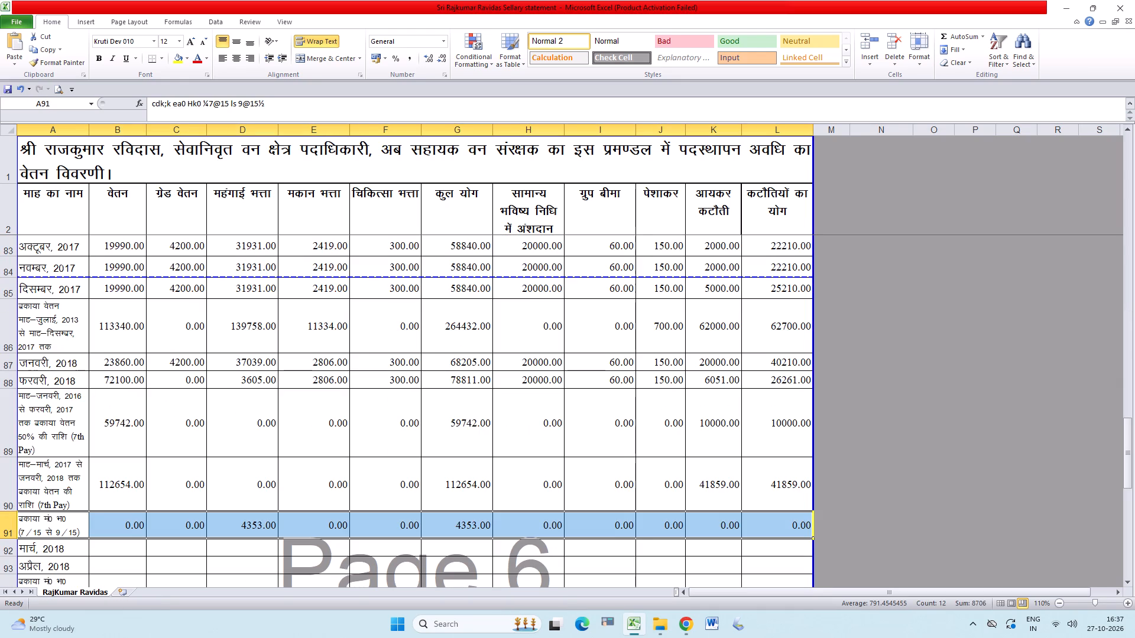
# Change the arrears period's start in A91's label to 1/18.
pyautogui.doubleClick(31, 526)
pyautogui.hotkey('shift', 'Right')
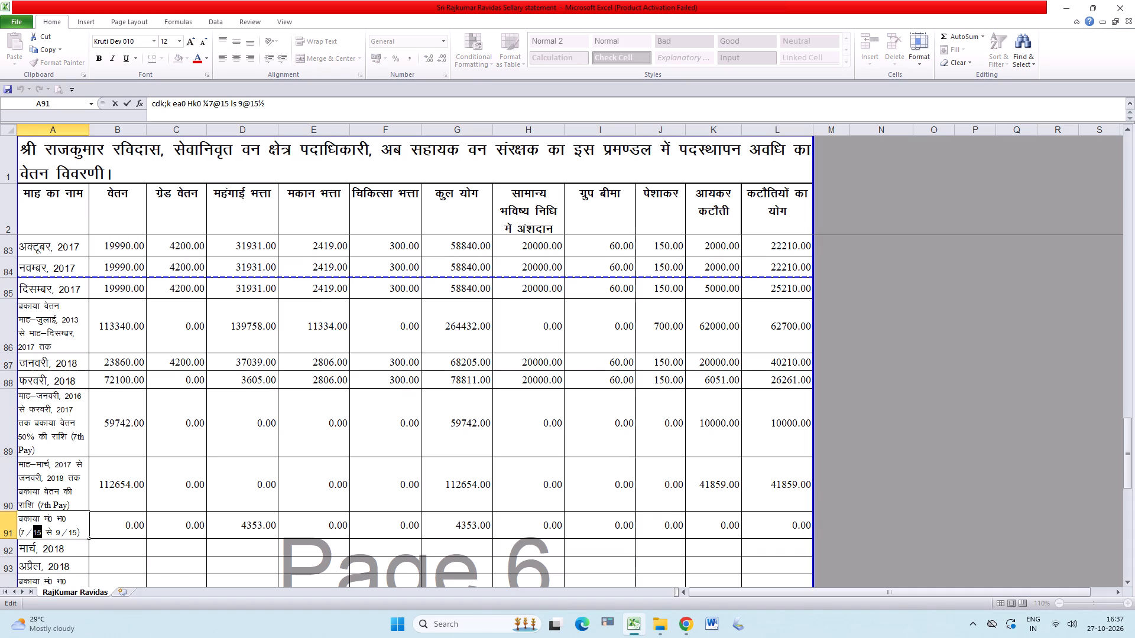
pyautogui.hotkey('shift', 'Right')
pyautogui.write('18')
pyautogui.press('Left')
pyautogui.press('Left')
pyautogui.press('Left')
pyautogui.press('Left')
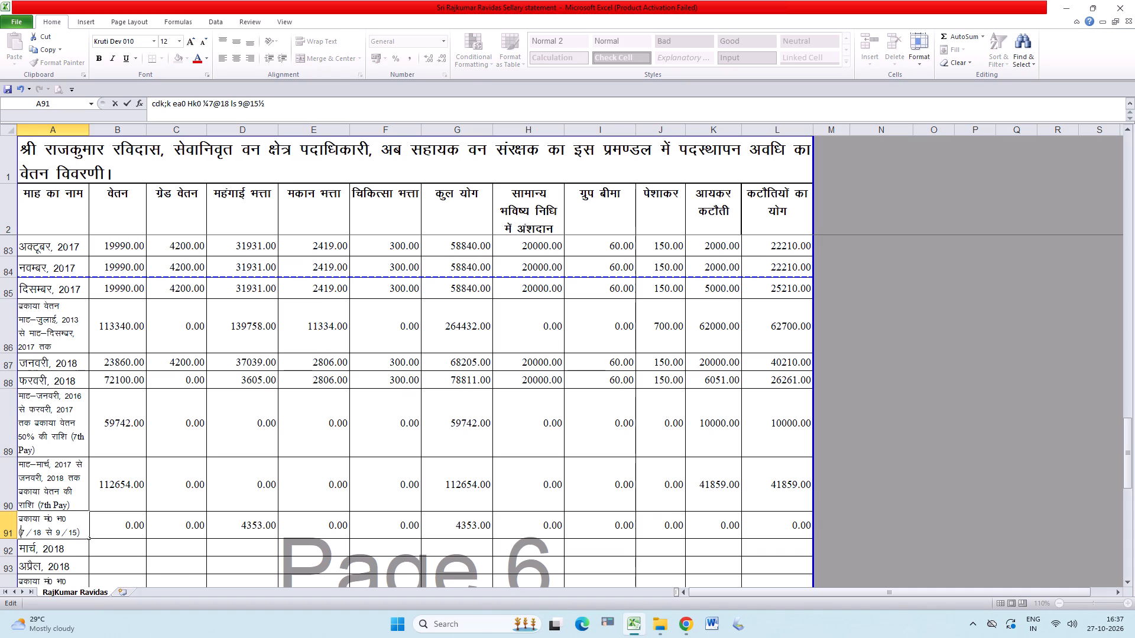
pyautogui.hotkey('shift', 'Right')
pyautogui.press('1')
# Change the arrears period's end in A91's label to 2/18.
pyautogui.hotkey('ctrl', 'Right')
pyautogui.hotkey('ctrl', 'Right')
pyautogui.hotkey('shift', 'Right')
pyautogui.press('2')
pyautogui.press('Right')
pyautogui.press('Right')
pyautogui.hotkey('shift', 'Right')
pyautogui.press('8')
pyautogui.press('Tab')
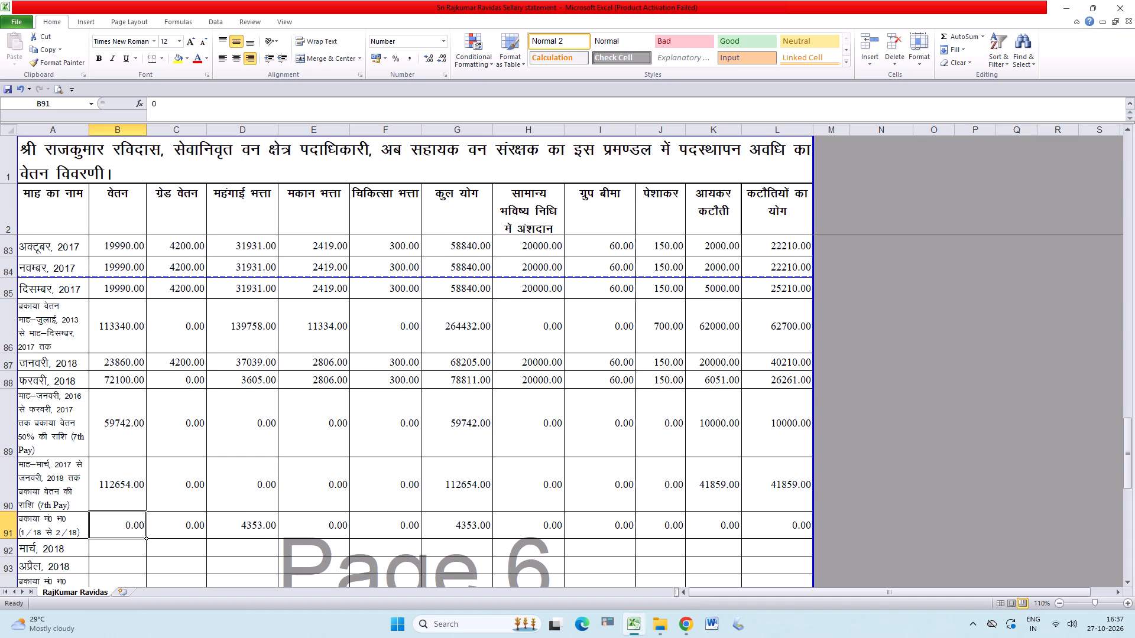
# In the 1/18 से 2/18 arrears row, set वेतन to 2884 and महंगाई भत्ता to 0.
pyautogui.write('2884')
pyautogui.press('Tab')
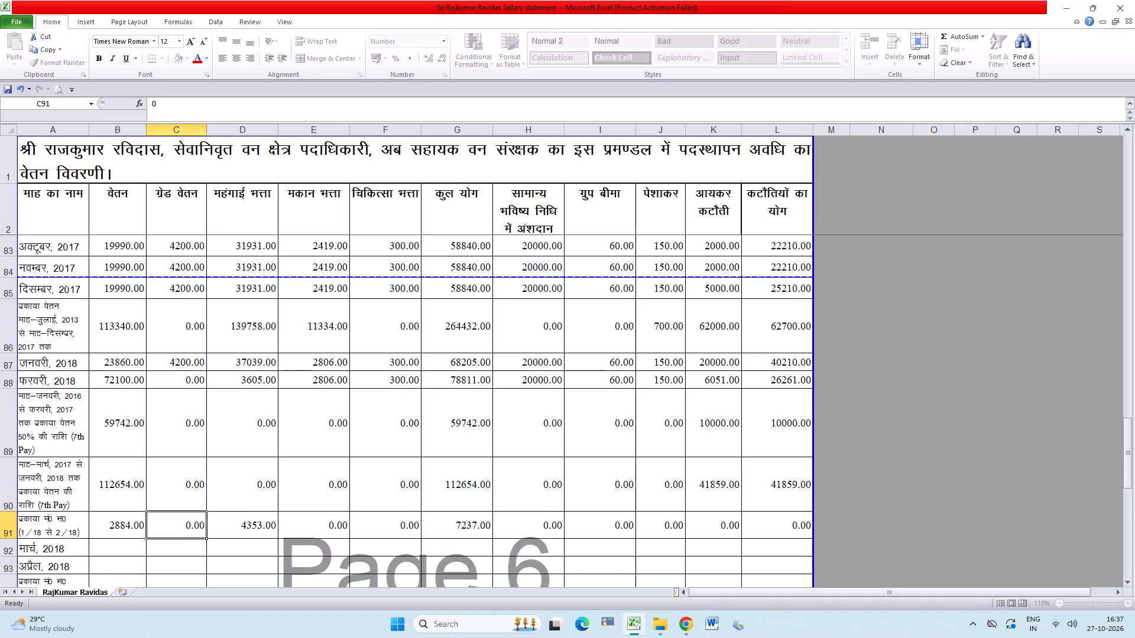
pyautogui.press('Tab')
pyautogui.press('Tab')
pyautogui.press('Tab')
pyautogui.press('Tab')
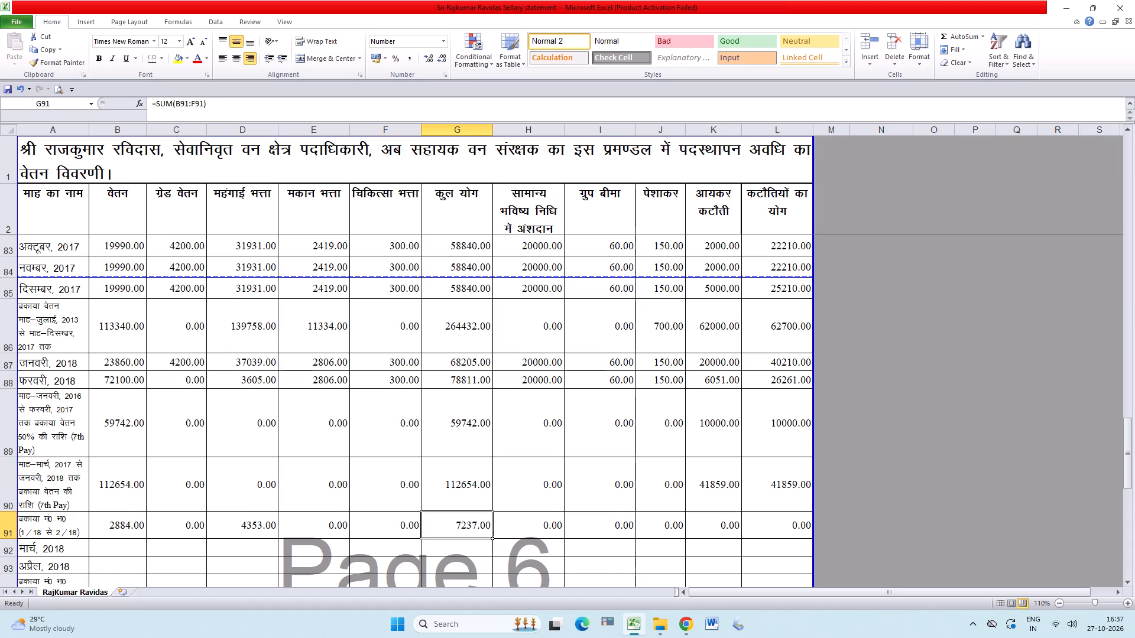
pyautogui.hotkey('shift', 'Tab')
pyautogui.hotkey('shift', 'Tab')
pyautogui.hotkey('shift', 'Tab')
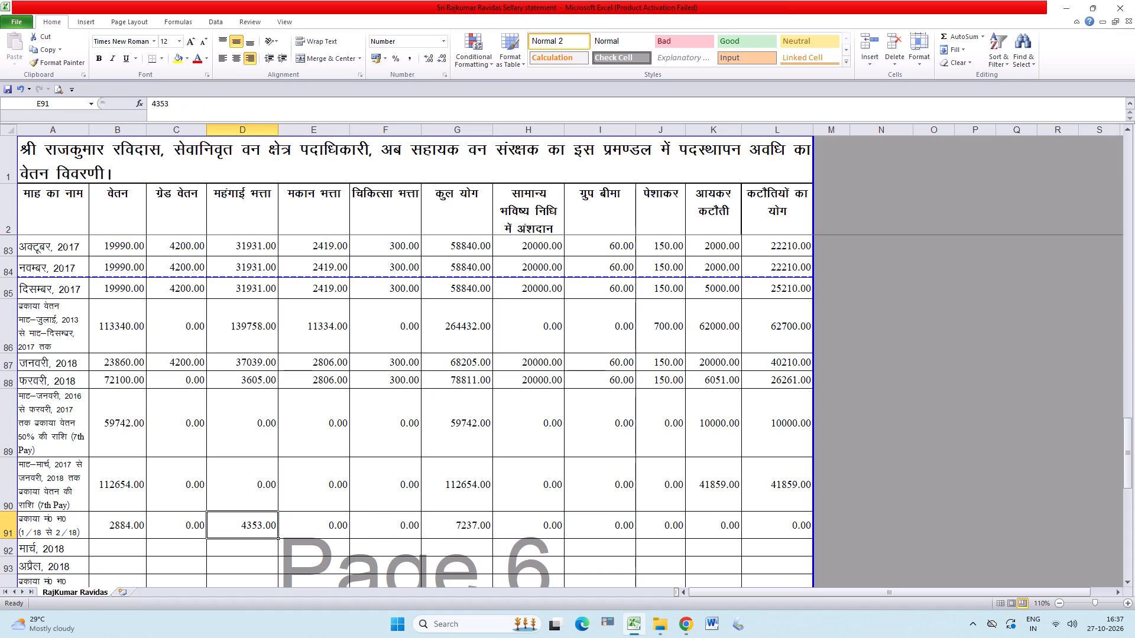
pyautogui.press('0')
pyautogui.press('Tab')
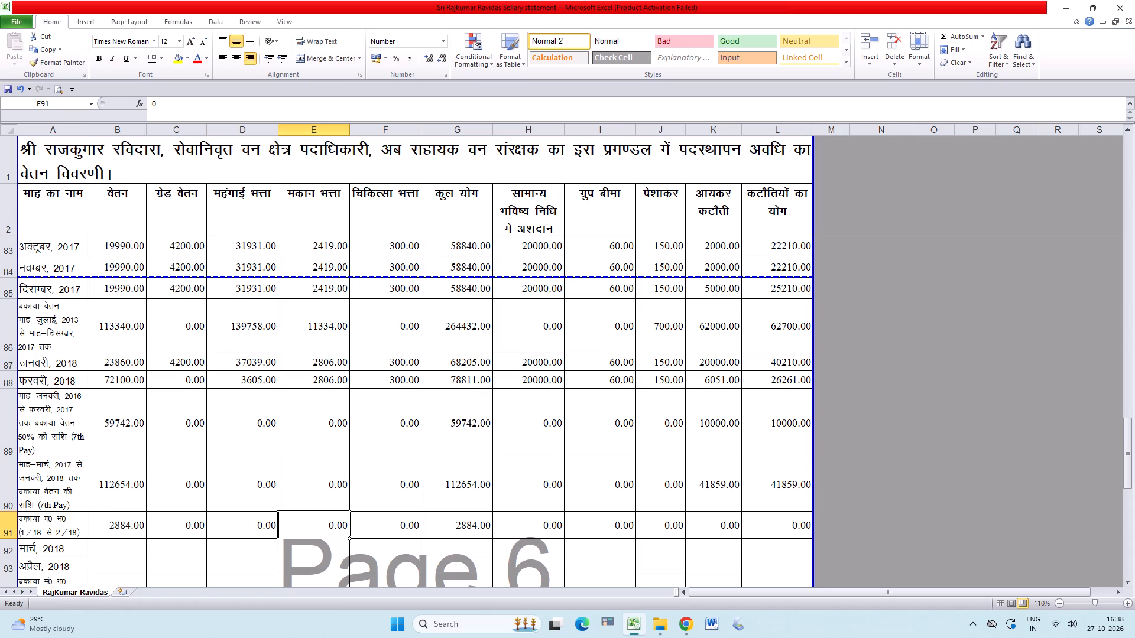
# Save the workbook.
pyautogui.hotkey('ctrl', 's')
pyautogui.hotkey('ctrl', 's')
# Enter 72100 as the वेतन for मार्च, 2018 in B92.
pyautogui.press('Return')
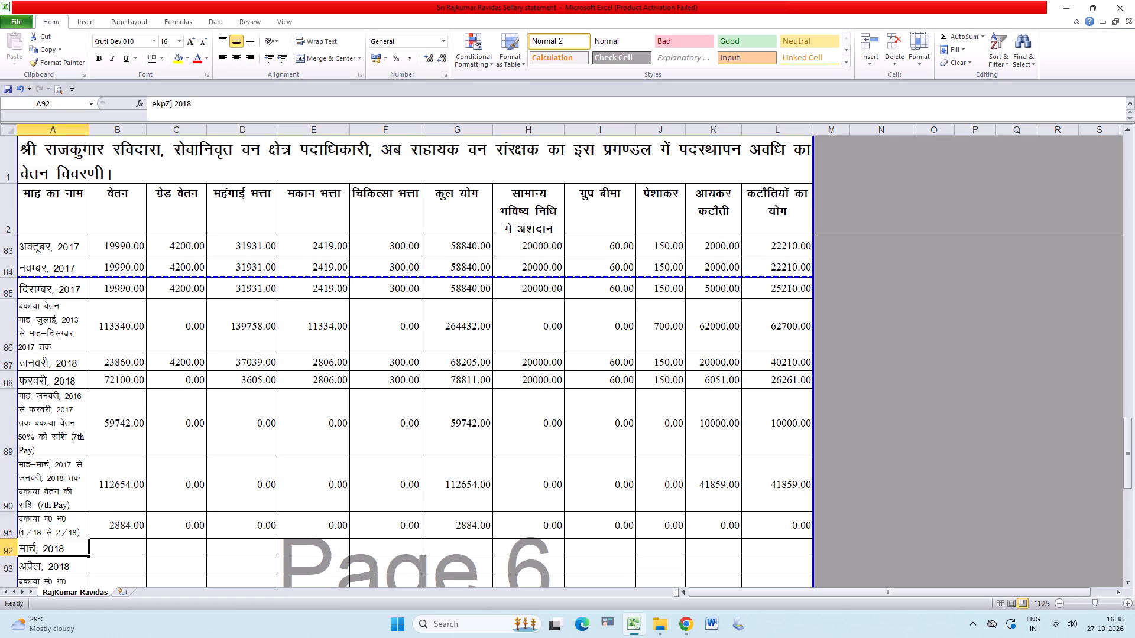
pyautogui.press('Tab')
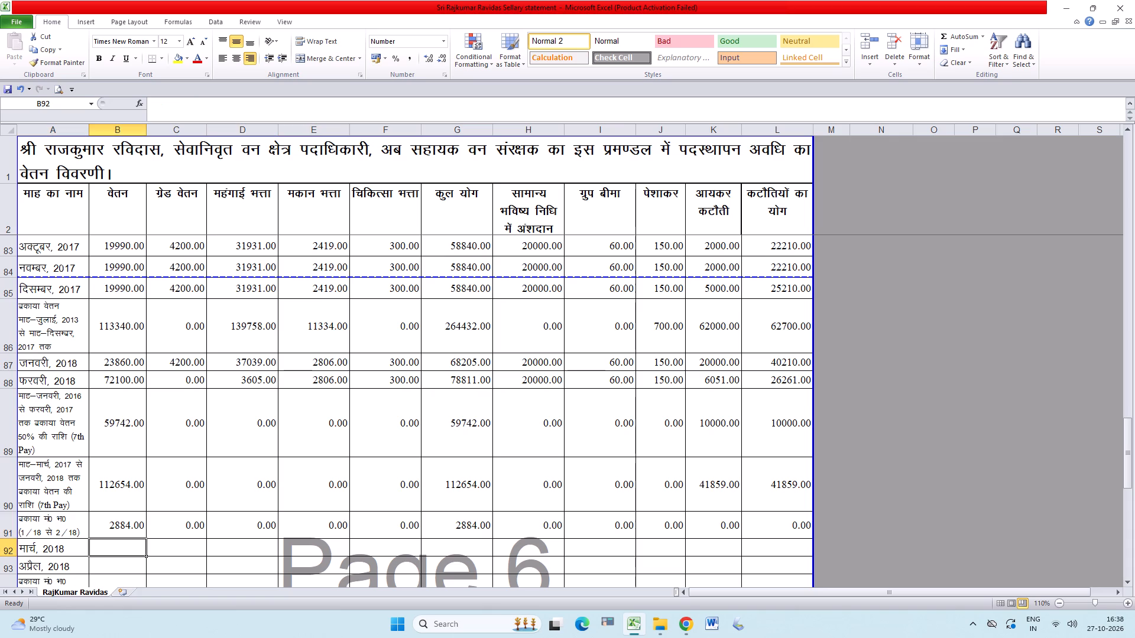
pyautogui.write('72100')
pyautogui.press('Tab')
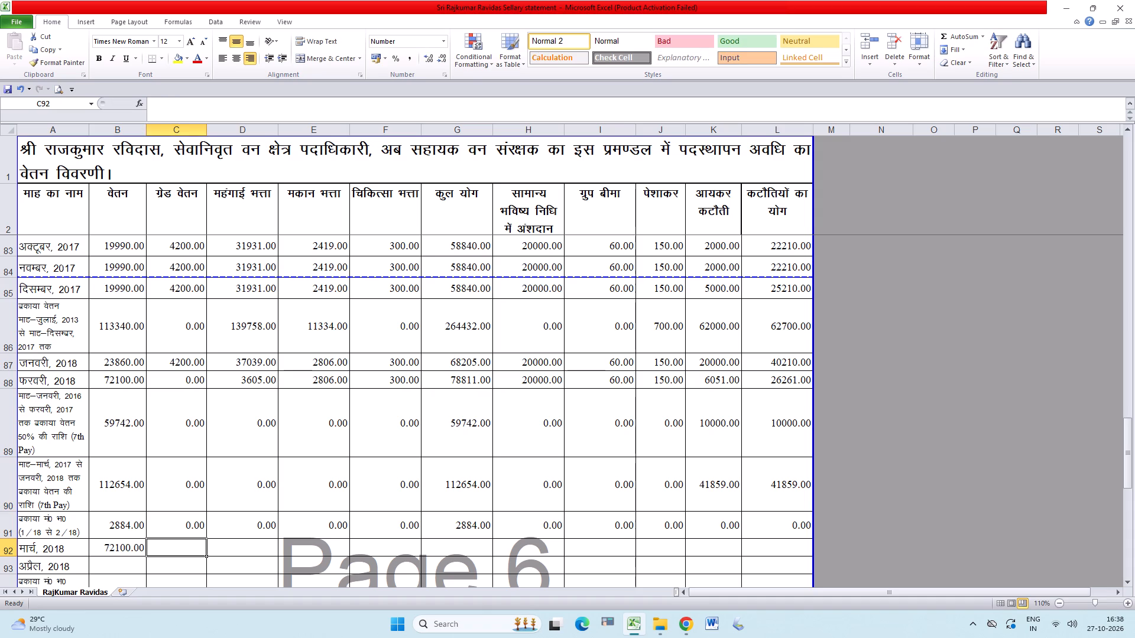
# Copy the नवम्बर, 2017 amounts and formulas (B84:L84) into the मार्च, 2018 row starting at B92.
pyautogui.moveTo(127, 268); pyautogui.dragTo(672, 263)
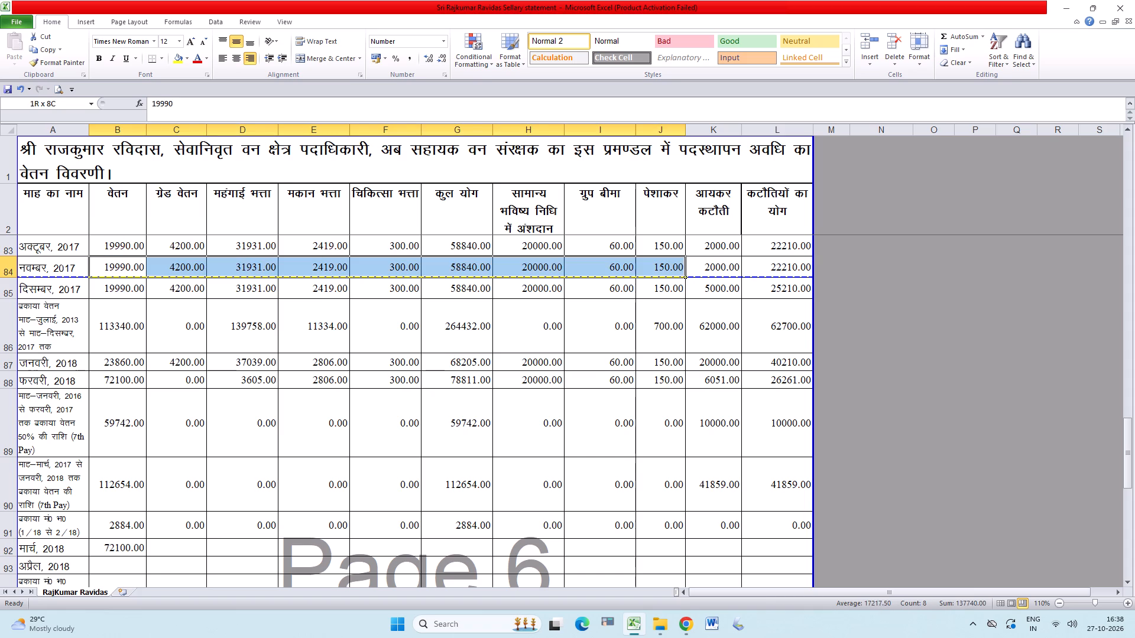
pyautogui.moveTo(672, 263); pyautogui.dragTo(766, 262)
pyautogui.hotkey('ctrl', 'c')
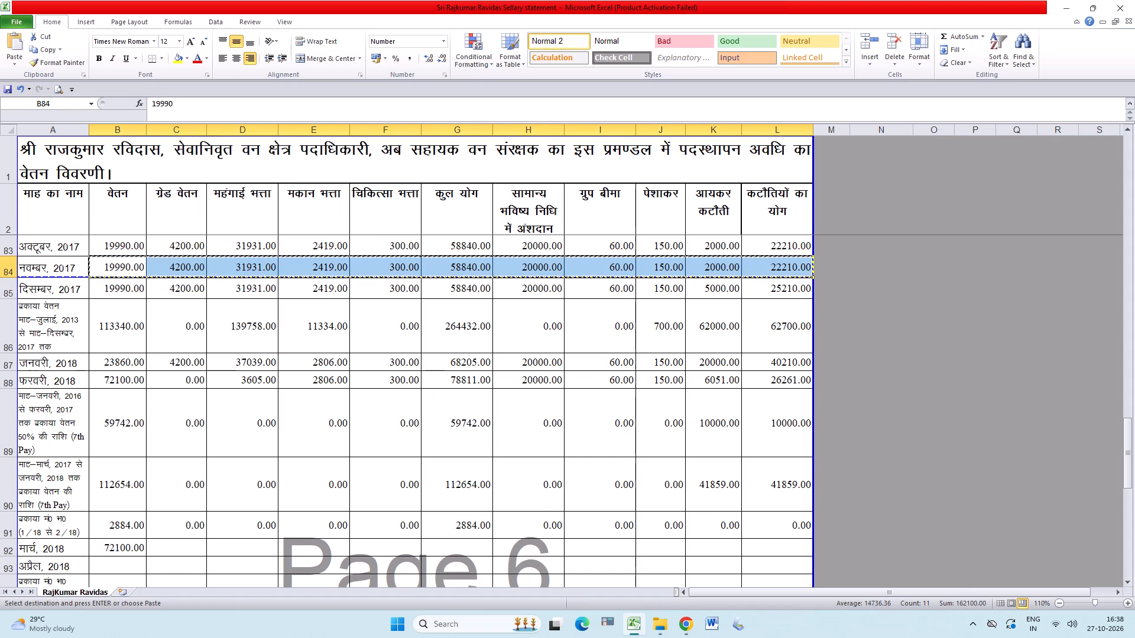
pyautogui.click(121, 552)
pyautogui.press('Return')
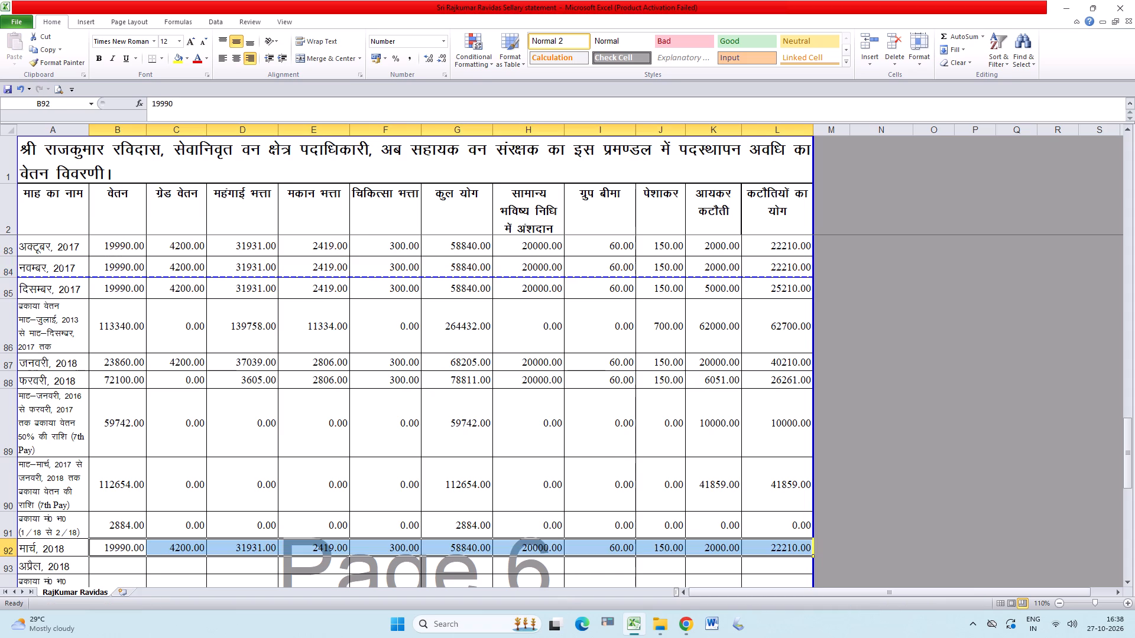
# In the मार्च, 2018 row, set वेतन to 72100 and ग्रेड वेतन to 0.
pyautogui.press('Left')
pyautogui.press('Right')
pyautogui.write('72100')
pyautogui.press('Right')
pyautogui.press('0')
pyautogui.press('Right')
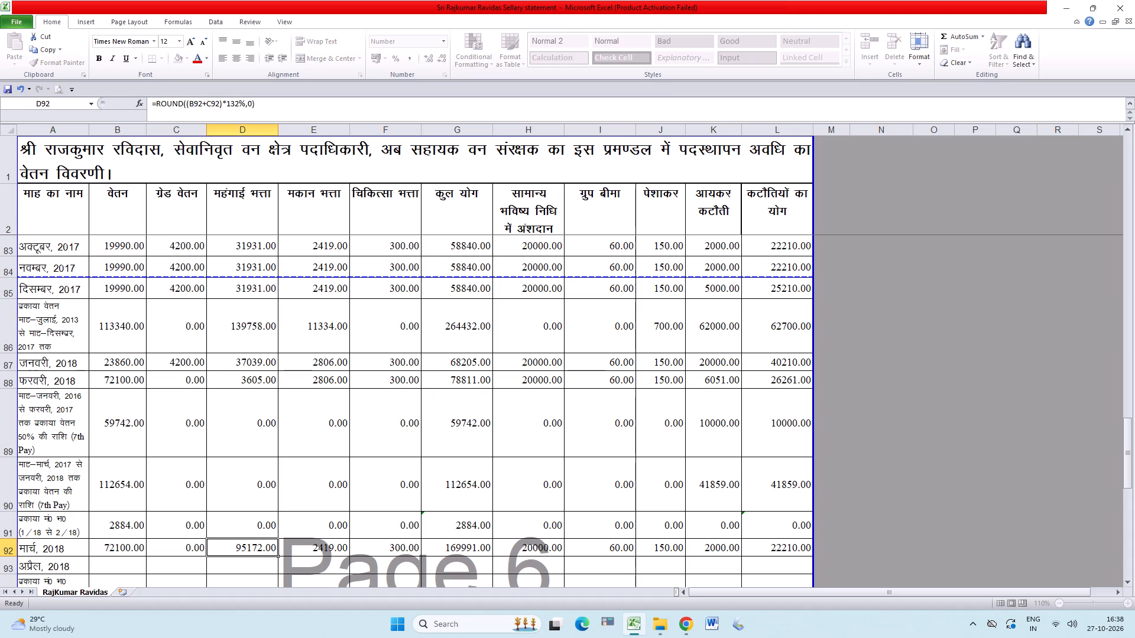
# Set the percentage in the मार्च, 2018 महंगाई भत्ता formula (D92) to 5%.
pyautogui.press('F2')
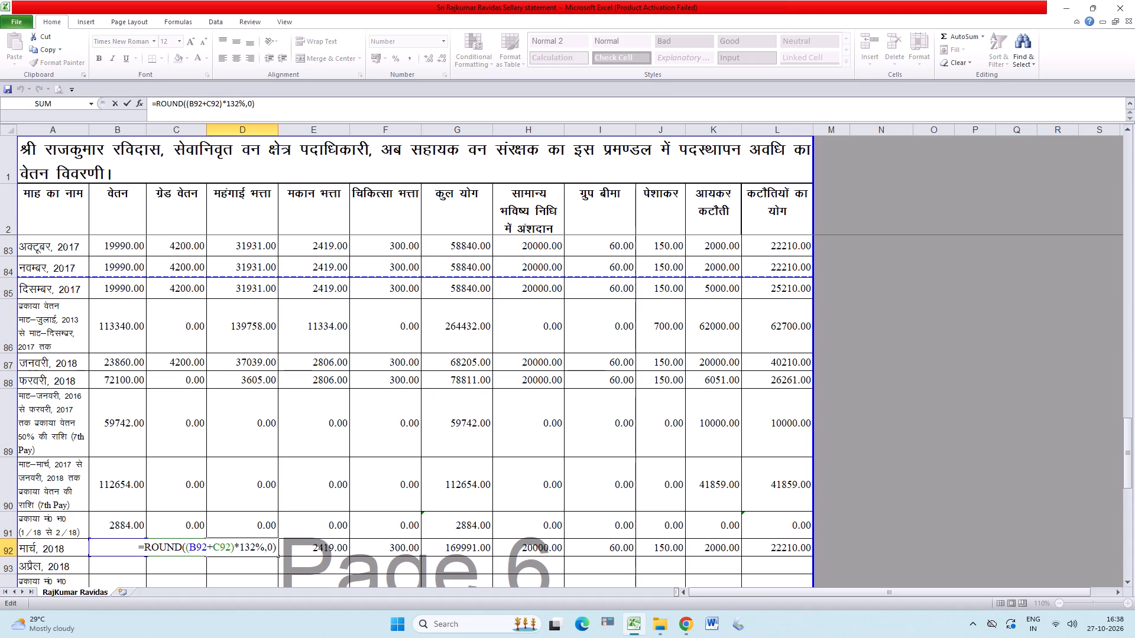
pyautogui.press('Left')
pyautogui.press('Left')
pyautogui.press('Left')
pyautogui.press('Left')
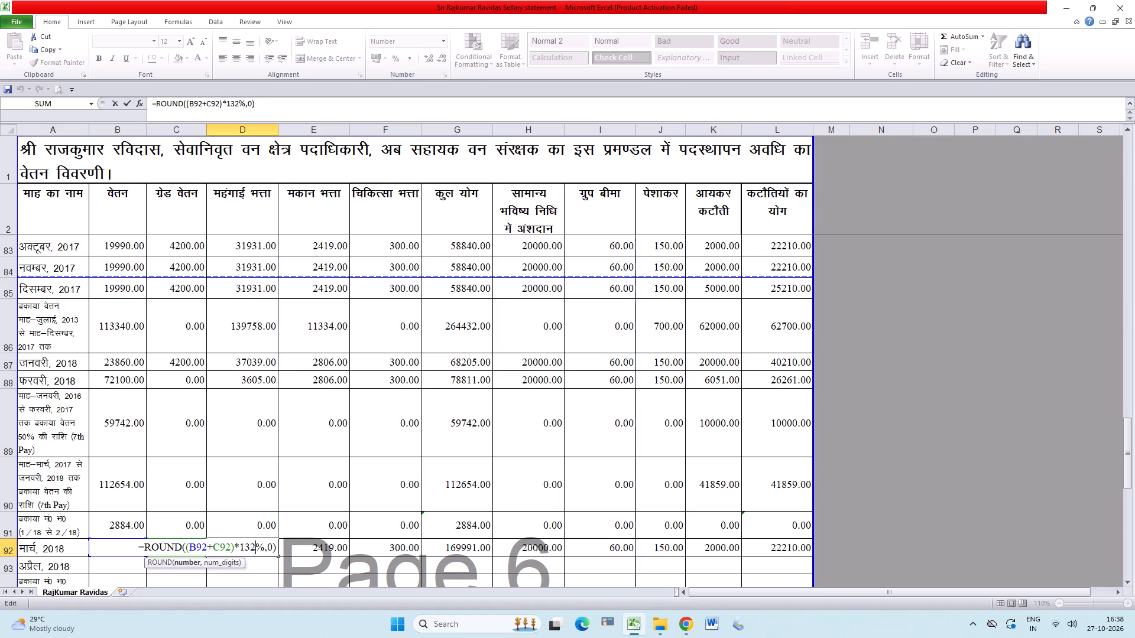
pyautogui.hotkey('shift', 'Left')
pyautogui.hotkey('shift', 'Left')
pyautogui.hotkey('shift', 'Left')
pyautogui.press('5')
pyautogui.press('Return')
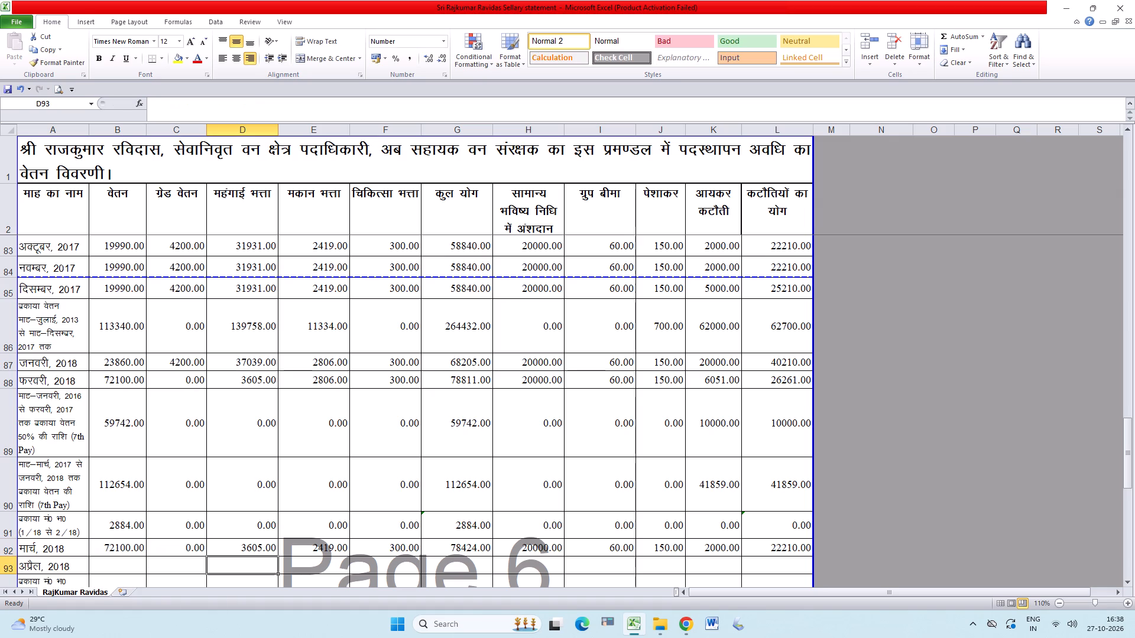
# Set the percentage in the मार्च, 2018 महंगाई भत्ता formula (D92) to 7%.
pyautogui.press('Up')
pyautogui.press('F2')
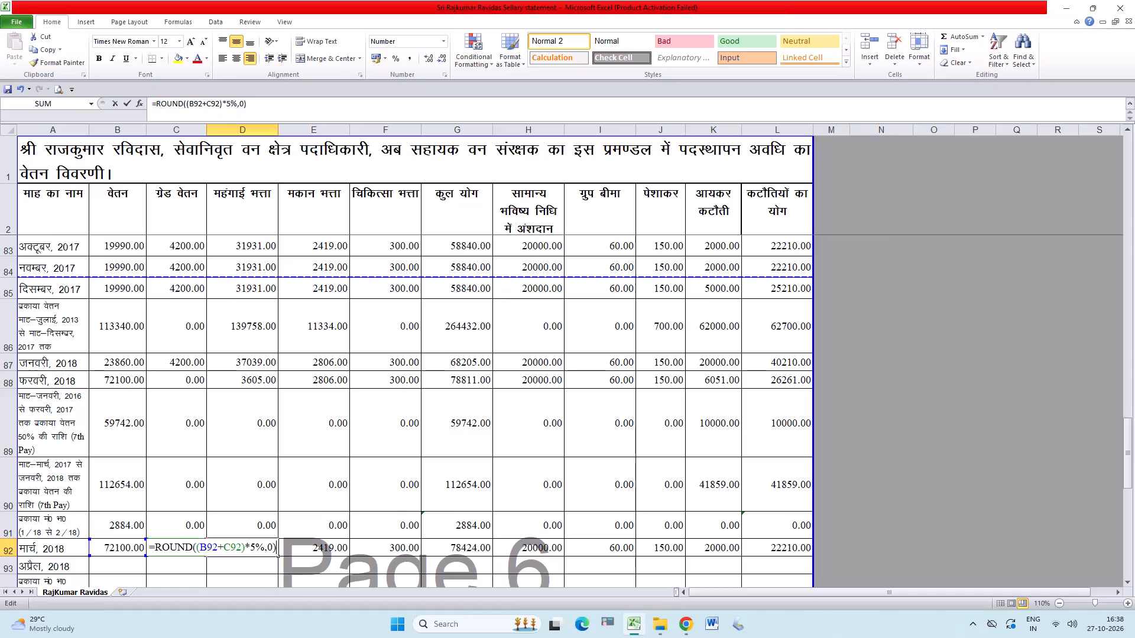
pyautogui.press('Left')
pyautogui.press('Left')
pyautogui.press('Left')
pyautogui.press('Left')
pyautogui.press('Left')
pyautogui.hotkey('shift', 'Right')
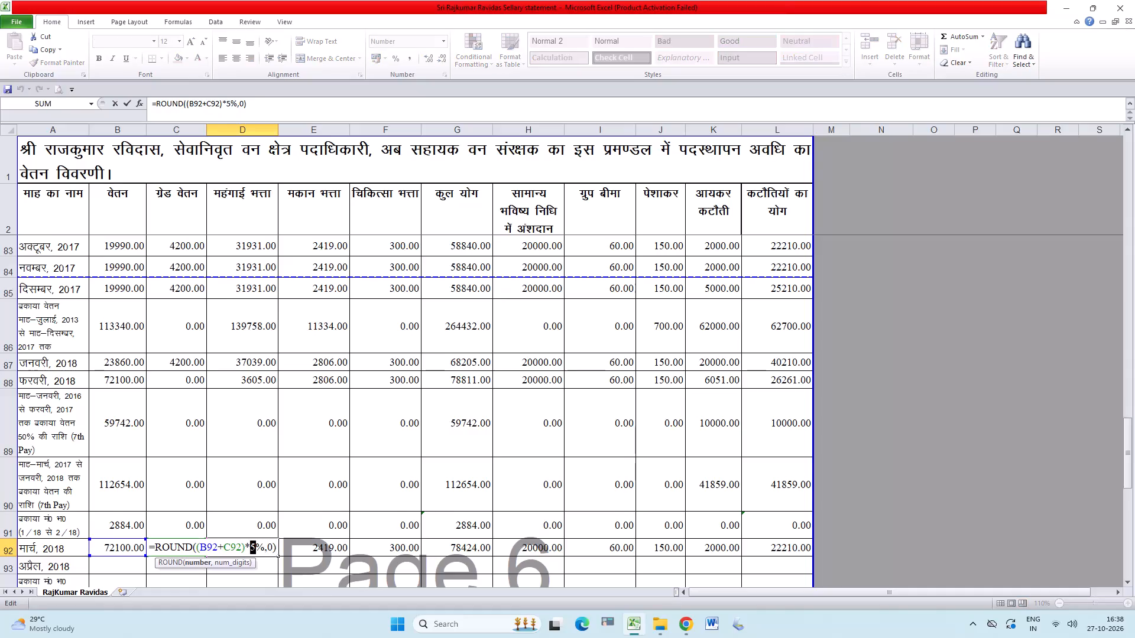
pyautogui.press('7')
pyautogui.press('Return')
pyautogui.press('Up')
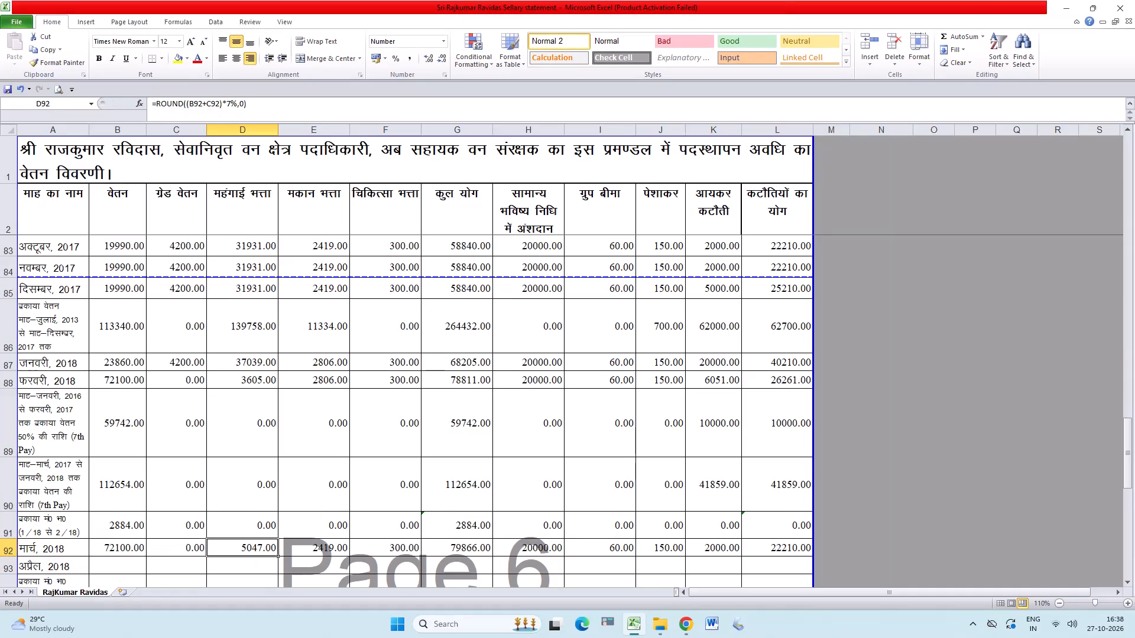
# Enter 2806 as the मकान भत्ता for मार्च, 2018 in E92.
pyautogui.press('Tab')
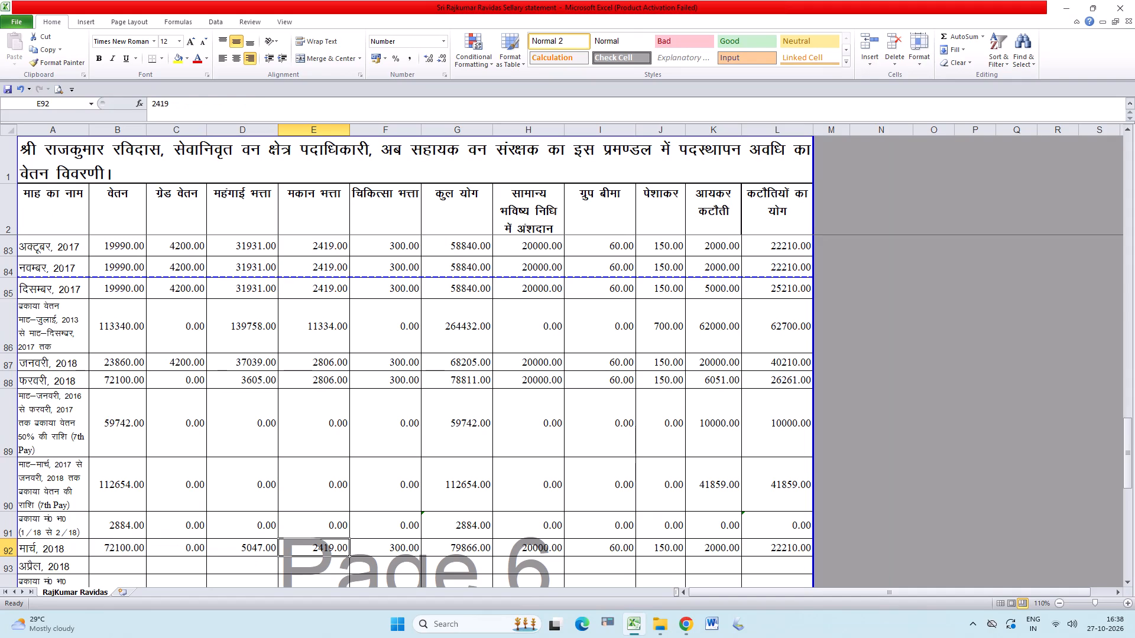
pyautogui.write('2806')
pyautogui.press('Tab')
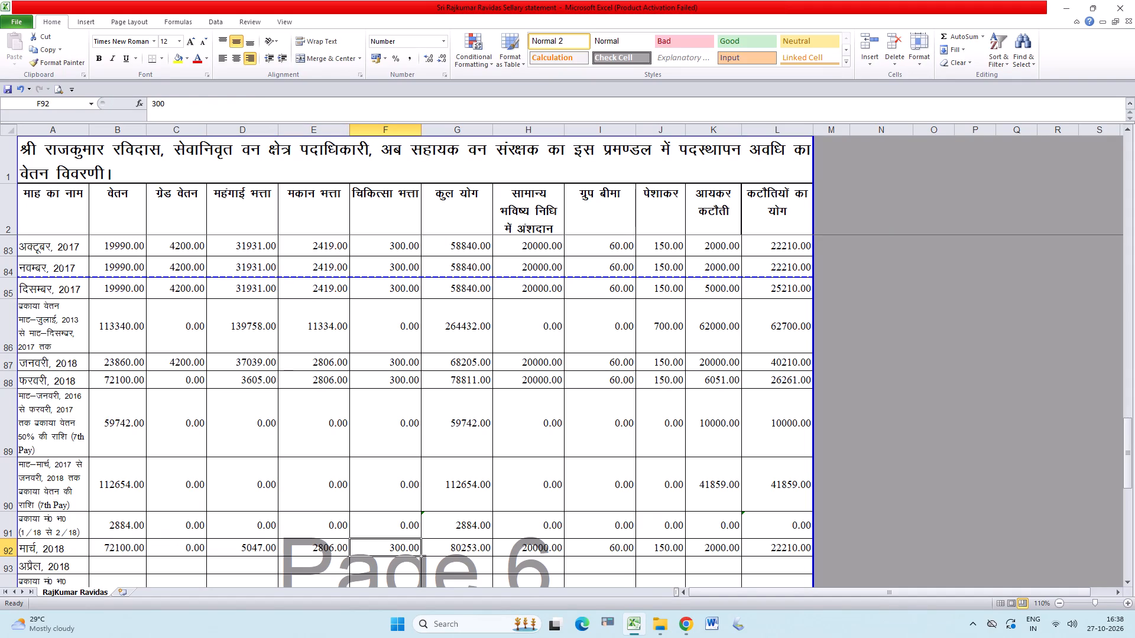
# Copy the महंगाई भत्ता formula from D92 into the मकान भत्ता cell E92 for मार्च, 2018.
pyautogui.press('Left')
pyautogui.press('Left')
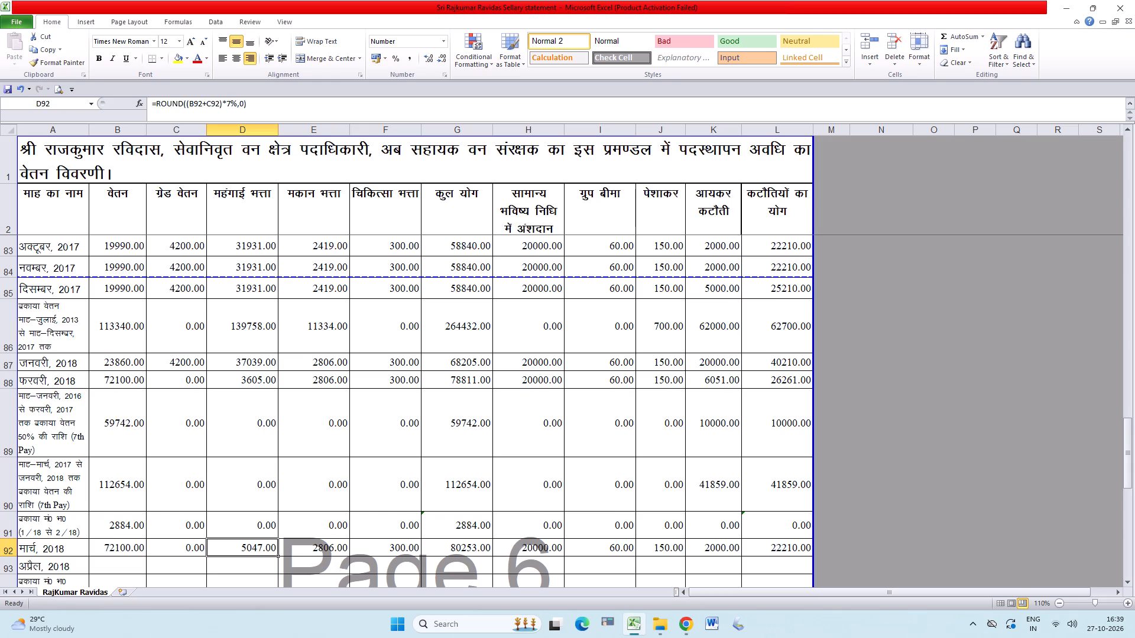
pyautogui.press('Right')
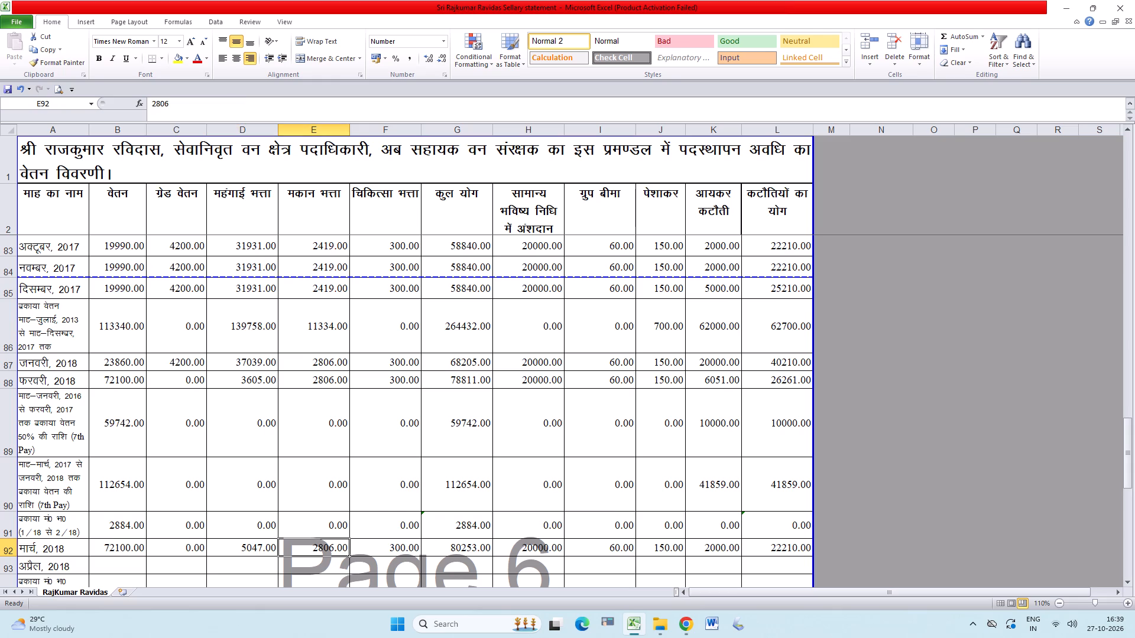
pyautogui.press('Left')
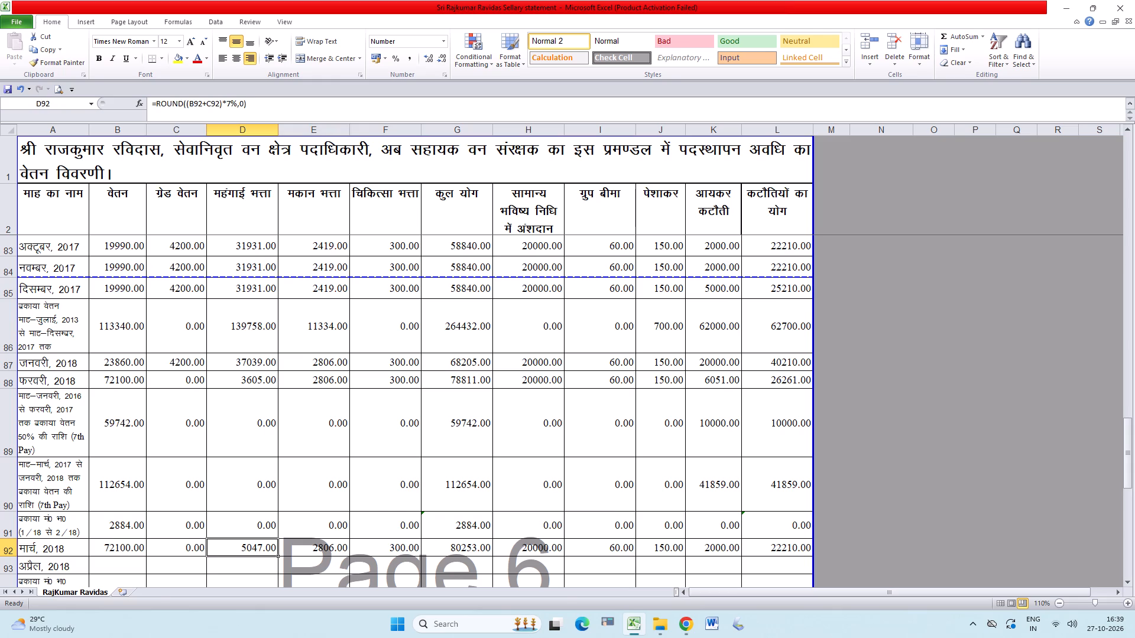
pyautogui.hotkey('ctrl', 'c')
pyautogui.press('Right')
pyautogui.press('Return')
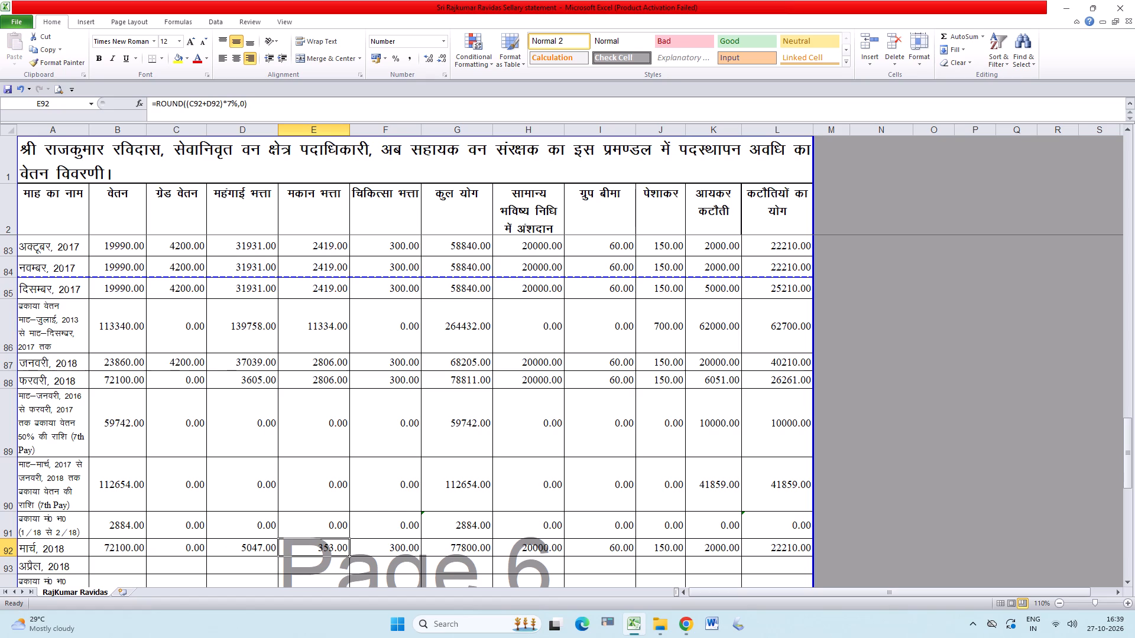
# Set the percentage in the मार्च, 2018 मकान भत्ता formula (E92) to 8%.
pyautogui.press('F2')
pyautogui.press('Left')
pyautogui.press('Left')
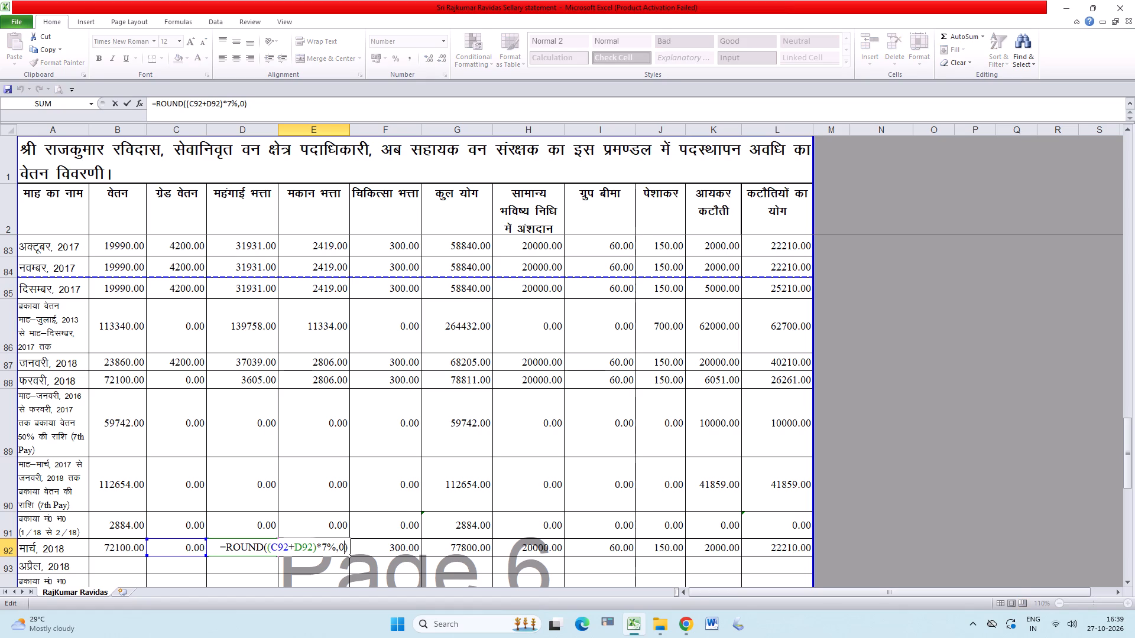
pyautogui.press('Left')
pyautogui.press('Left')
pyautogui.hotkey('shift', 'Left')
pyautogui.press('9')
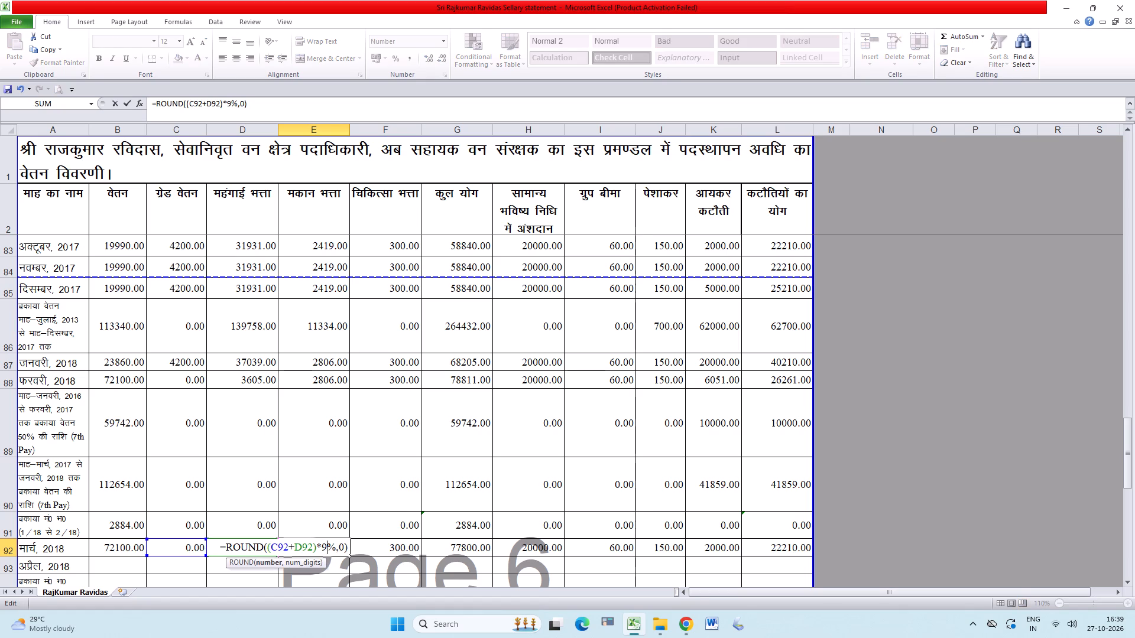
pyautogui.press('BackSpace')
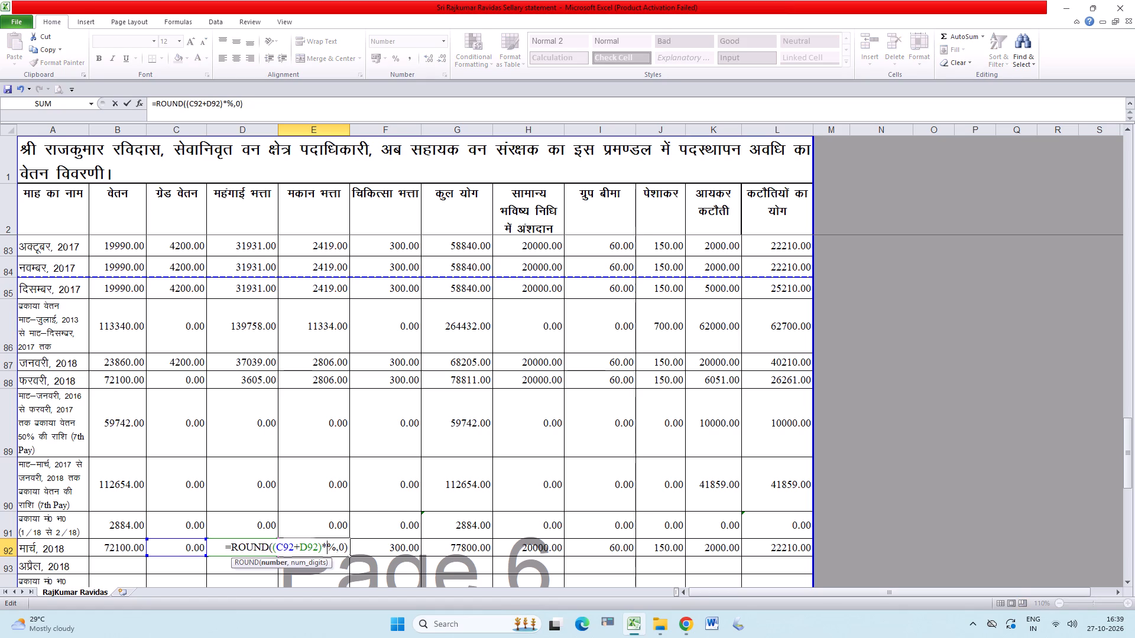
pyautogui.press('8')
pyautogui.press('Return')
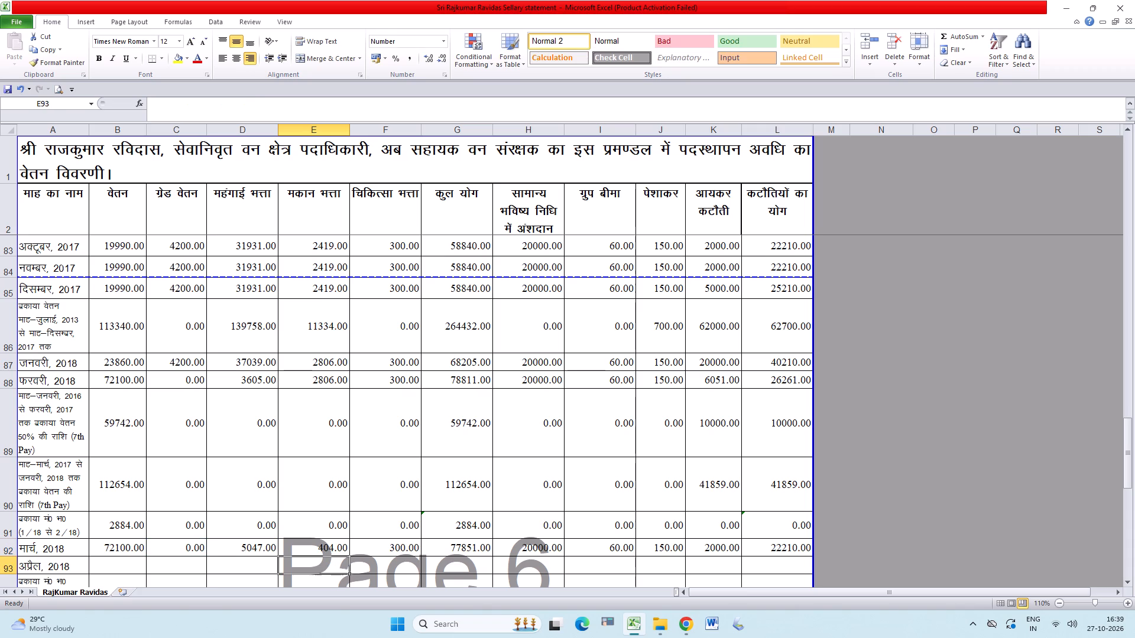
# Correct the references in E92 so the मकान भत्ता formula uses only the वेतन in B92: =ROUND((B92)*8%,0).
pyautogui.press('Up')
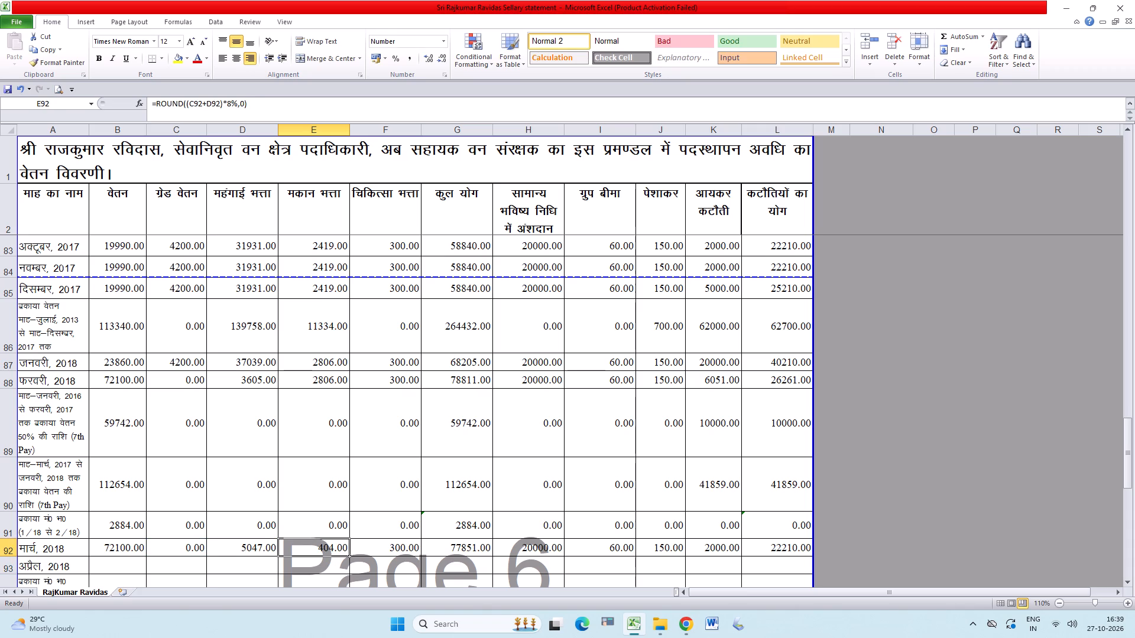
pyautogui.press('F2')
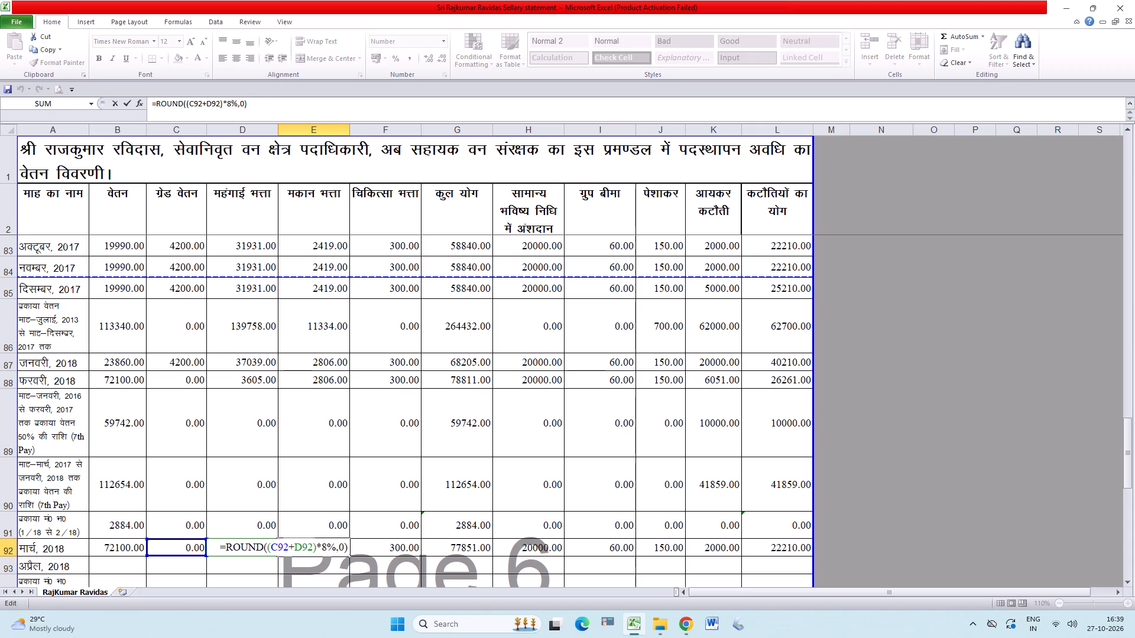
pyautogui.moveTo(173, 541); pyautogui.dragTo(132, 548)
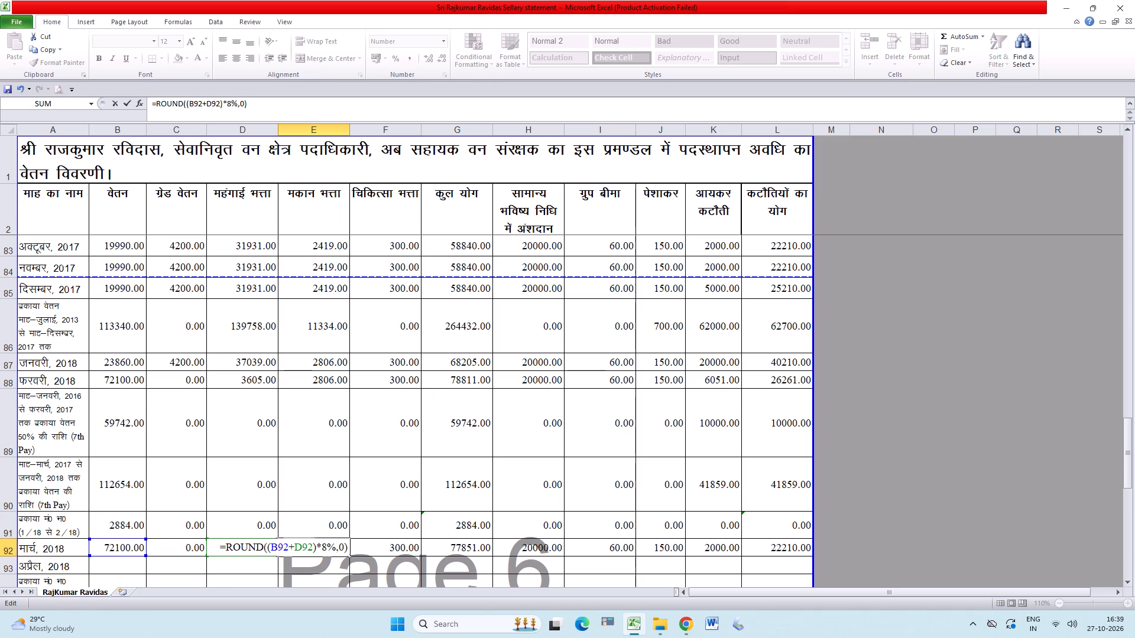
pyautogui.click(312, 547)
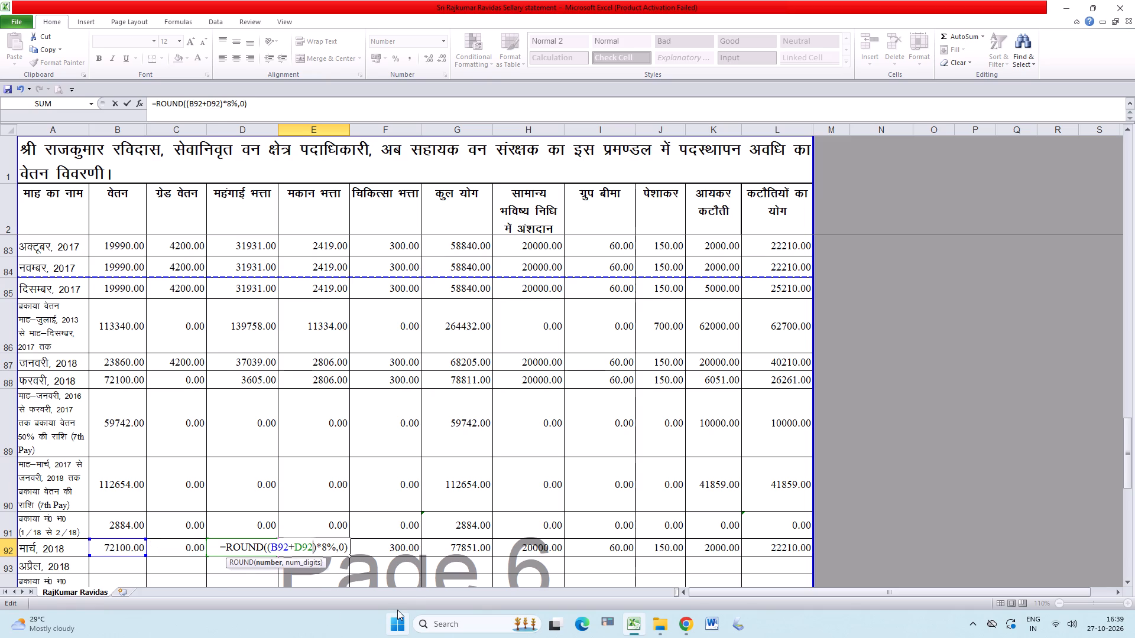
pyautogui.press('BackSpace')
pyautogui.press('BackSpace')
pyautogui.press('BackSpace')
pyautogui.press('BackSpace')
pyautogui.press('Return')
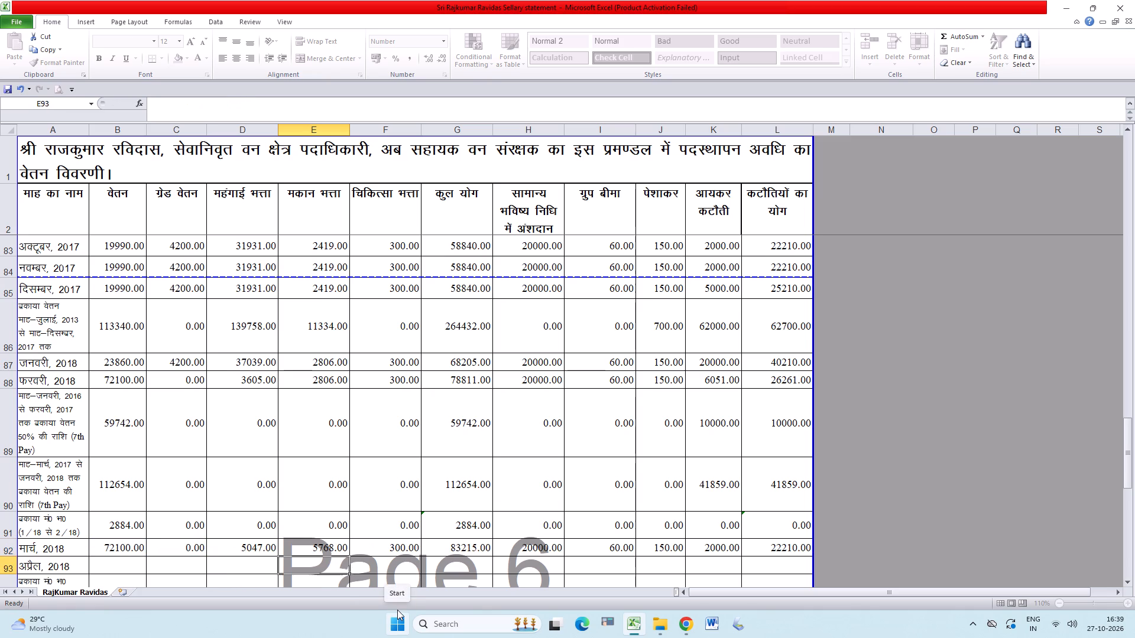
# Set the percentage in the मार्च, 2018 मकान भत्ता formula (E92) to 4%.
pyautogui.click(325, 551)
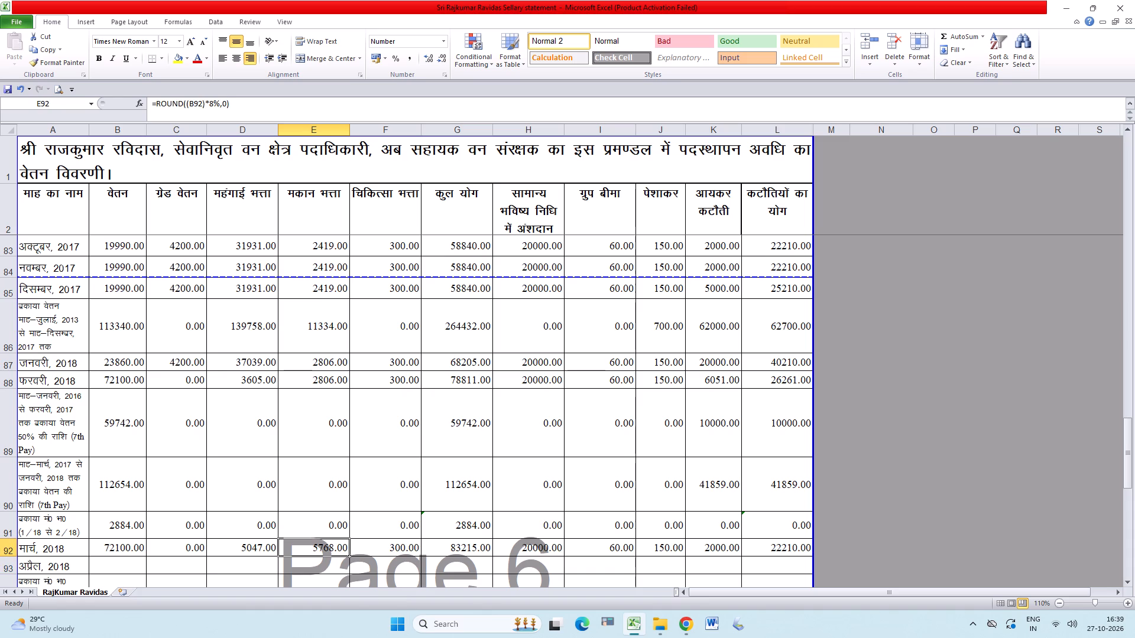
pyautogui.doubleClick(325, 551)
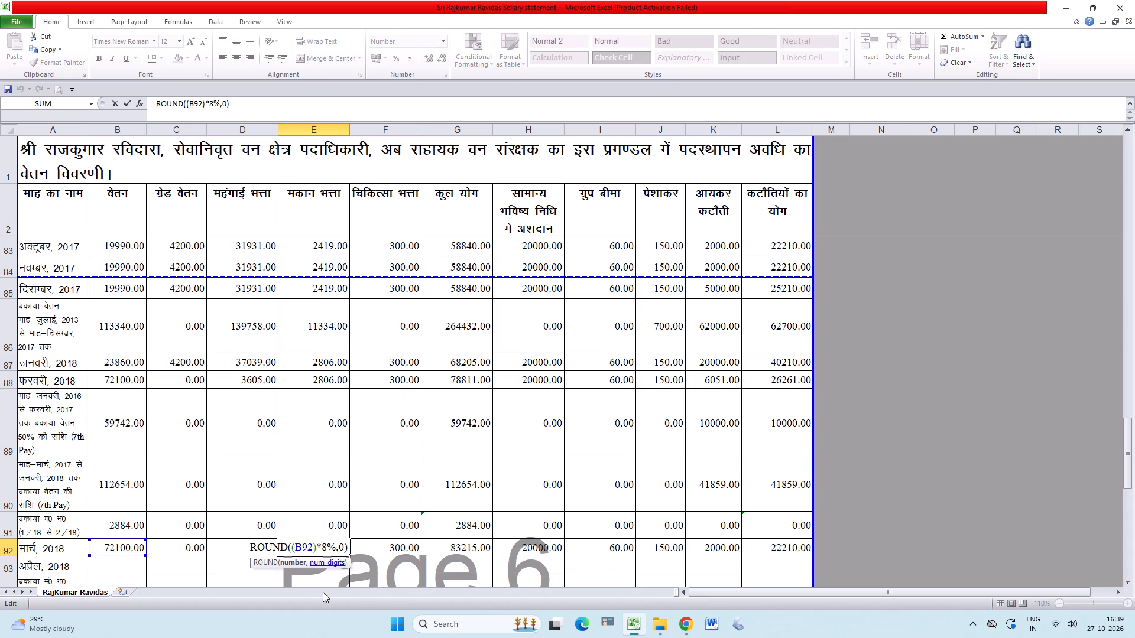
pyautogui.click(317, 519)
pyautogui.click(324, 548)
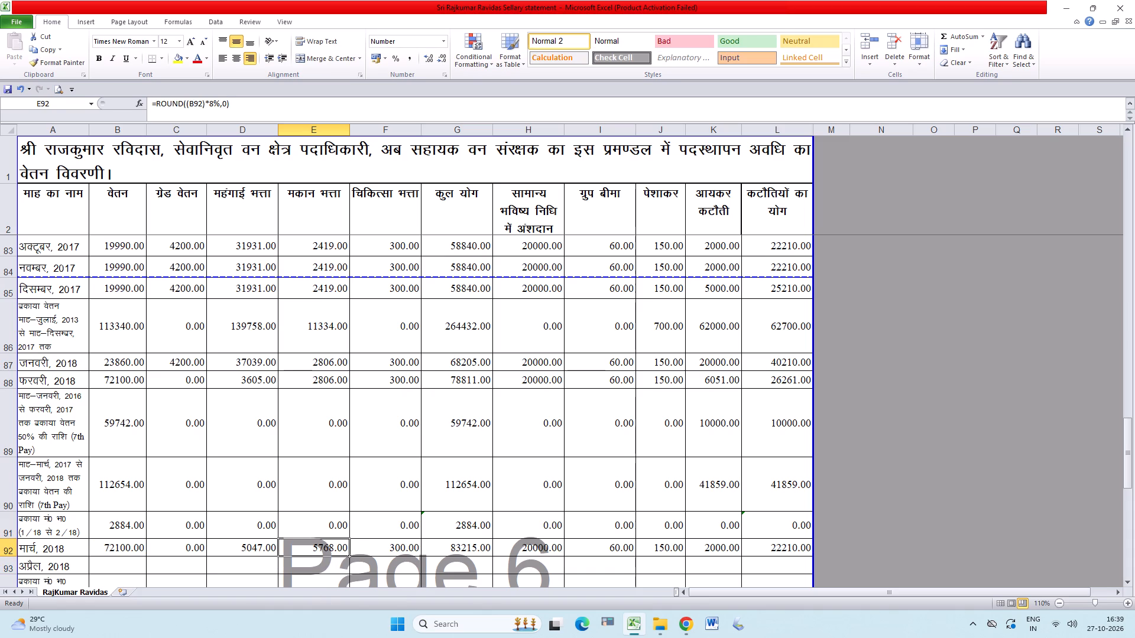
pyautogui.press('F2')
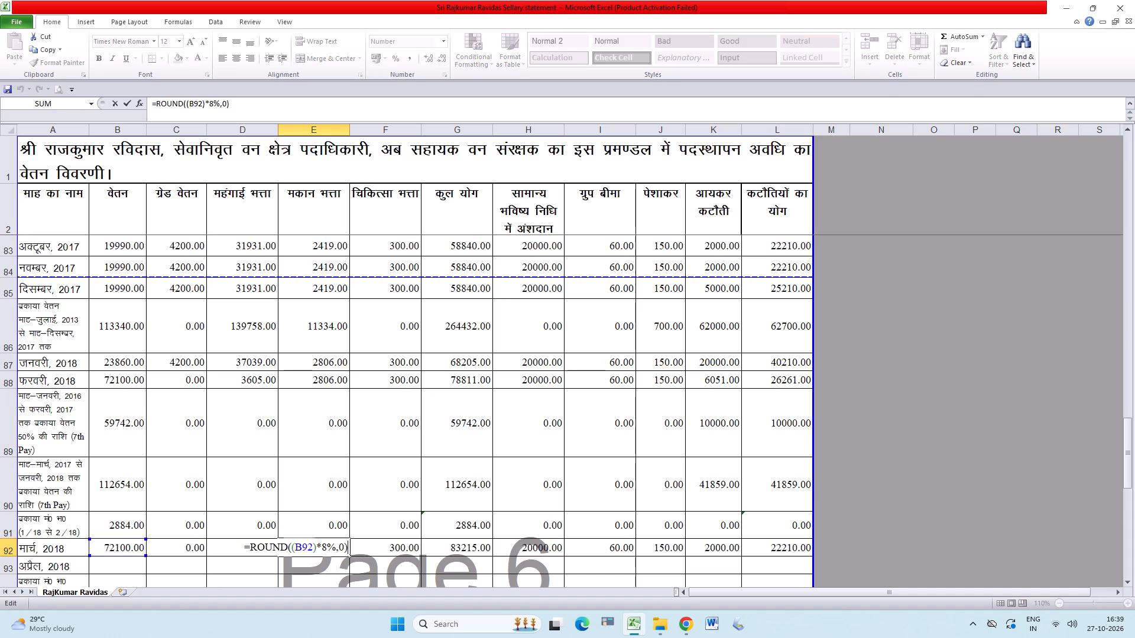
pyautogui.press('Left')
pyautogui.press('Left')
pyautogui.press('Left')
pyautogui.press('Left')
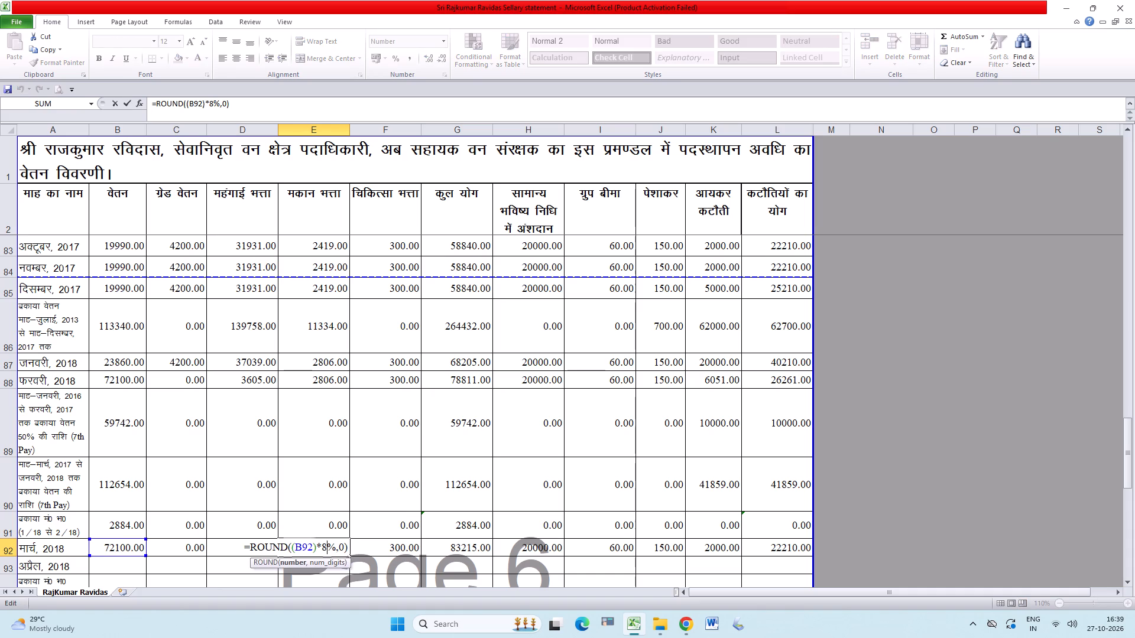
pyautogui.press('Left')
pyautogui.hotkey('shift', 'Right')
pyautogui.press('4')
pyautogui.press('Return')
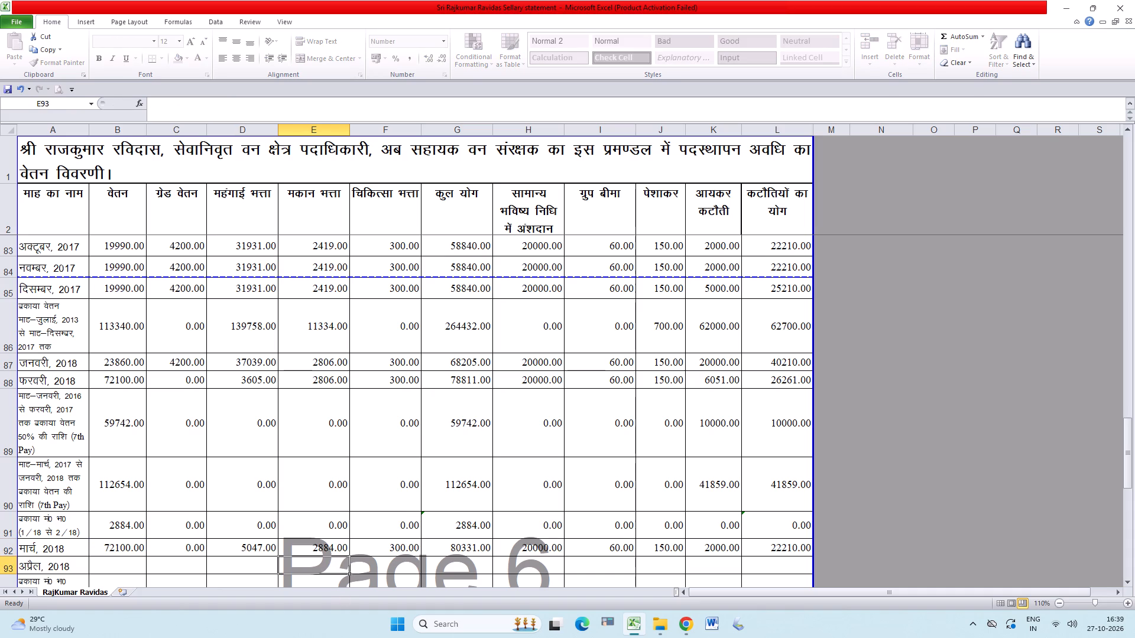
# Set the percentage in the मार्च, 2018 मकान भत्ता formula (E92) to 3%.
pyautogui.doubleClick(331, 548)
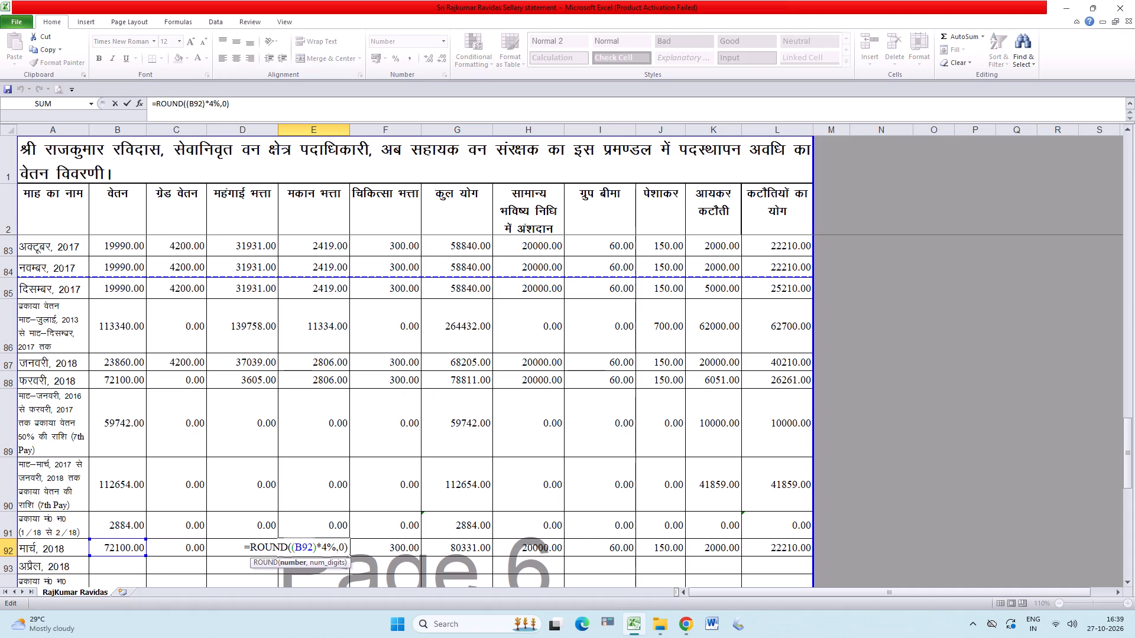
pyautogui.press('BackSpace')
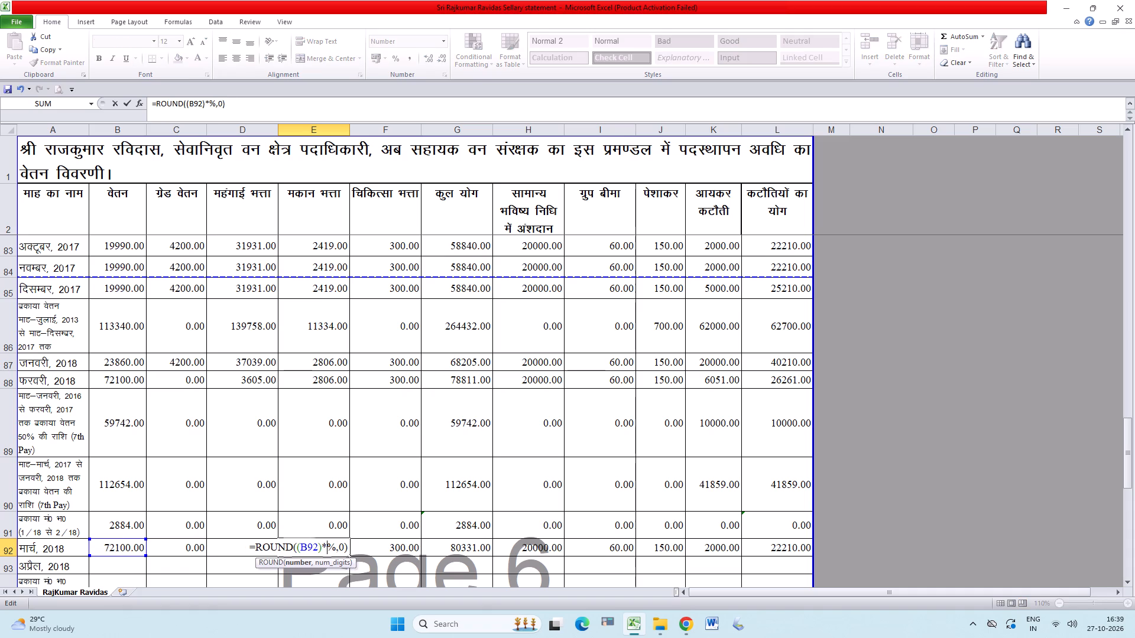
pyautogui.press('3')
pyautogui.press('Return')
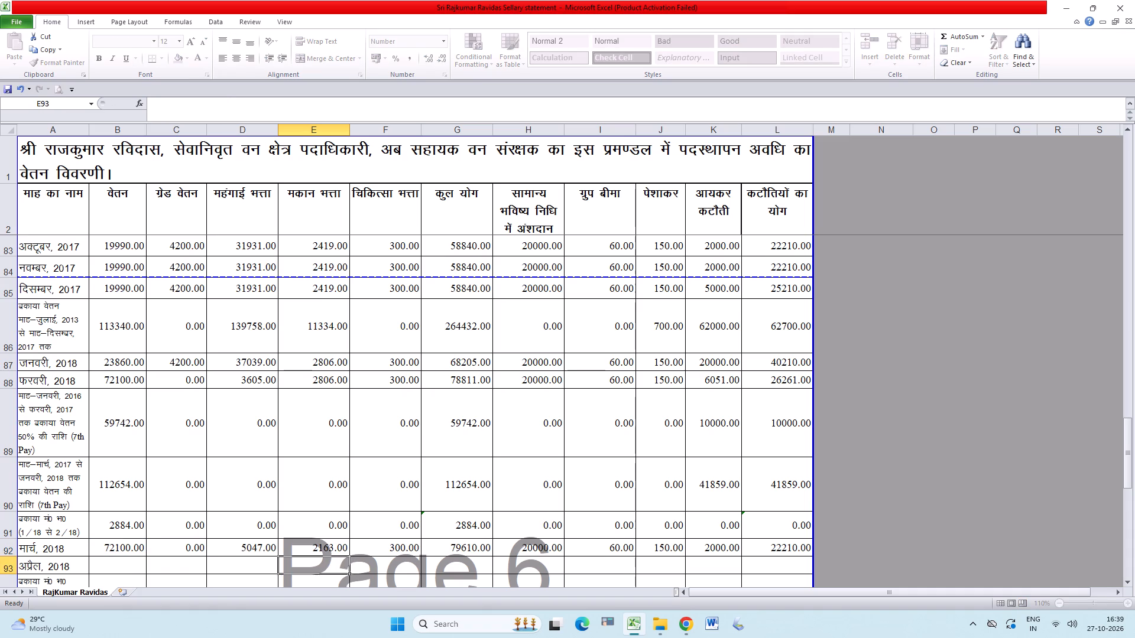
# Replace the मार्च, 2018 मकान भत्ता formula in E92 with the fixed amount 2806 and check the कुल योग formula in G92.
pyautogui.click(340, 546)
pyautogui.write('2806')
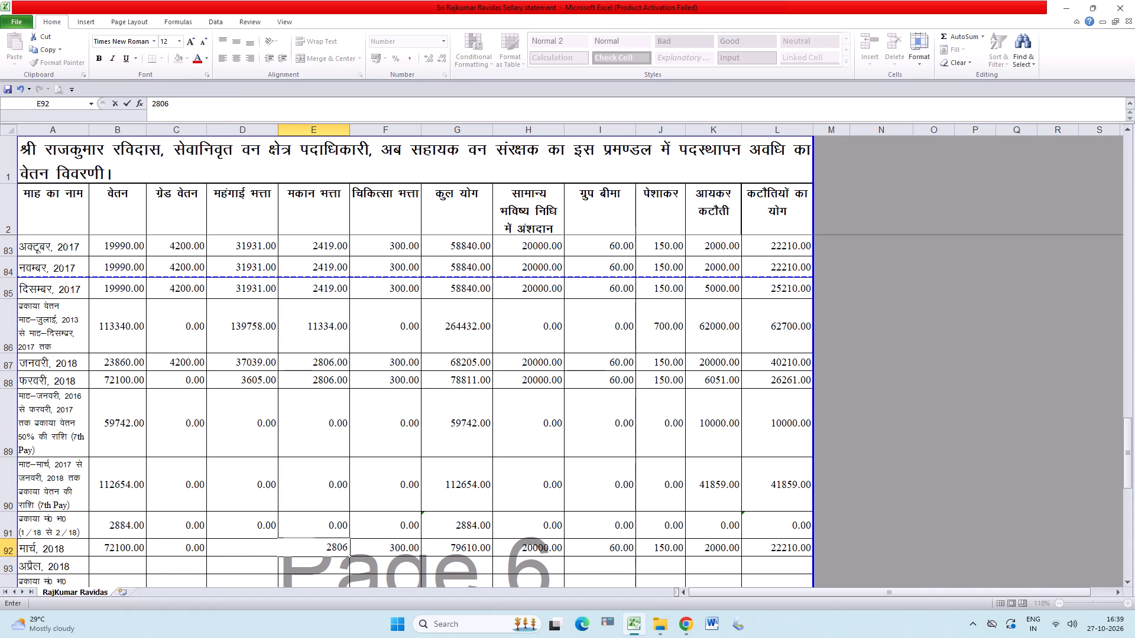
pyautogui.press('Tab')
pyautogui.press('Tab')
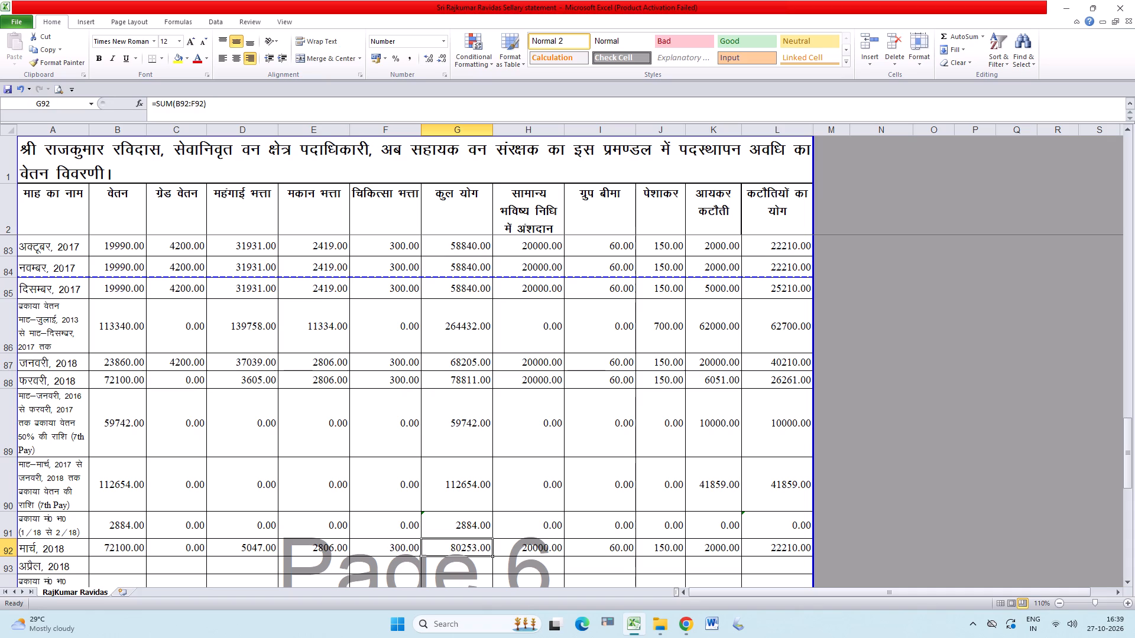
pyautogui.press('F2')
pyautogui.press('Return')
pyautogui.press('Up')
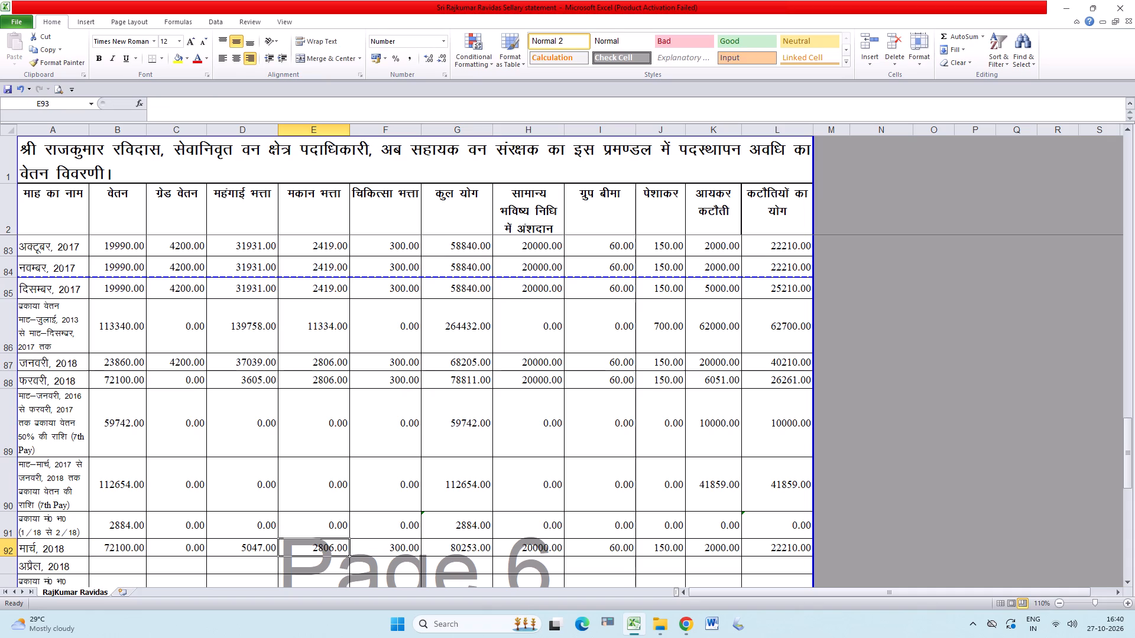
pyautogui.press('Right')
pyautogui.press('Right')
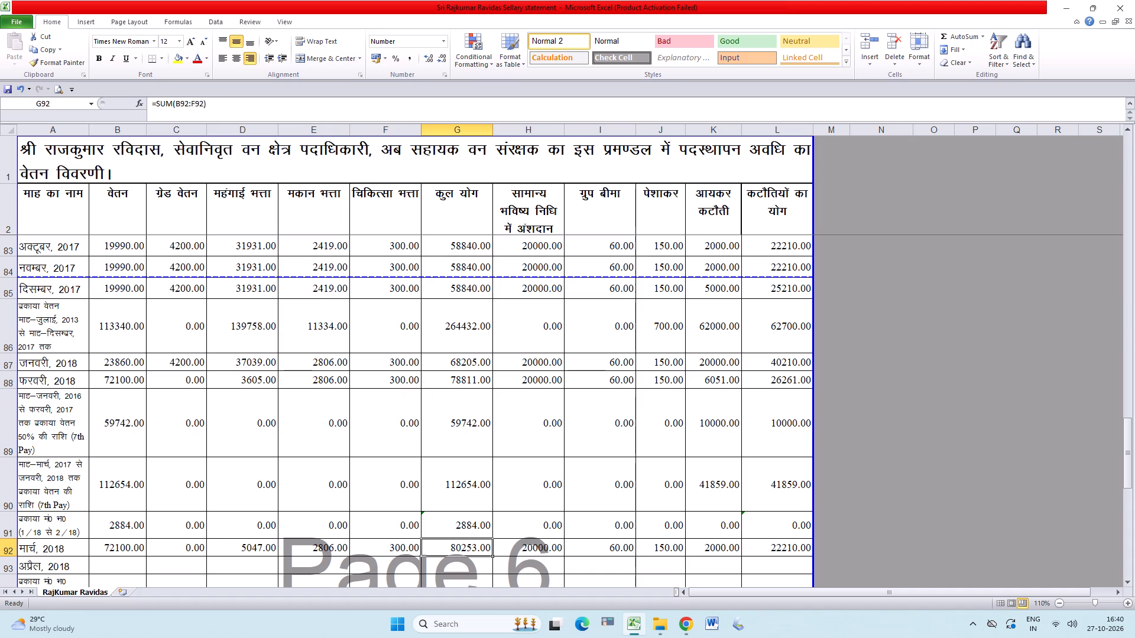
# Save the workbook.
pyautogui.hotkey('ctrl', 's')
pyautogui.hotkey('ctrl', 's')
# In the मार्च, 2018 row, set the सामान्य भविष्य निधि contribution to 25000, पेशाकर to 1775 and आयकर कटौती to 5000.
pyautogui.press('Right')
pyautogui.write('25000')
pyautogui.press('Right')
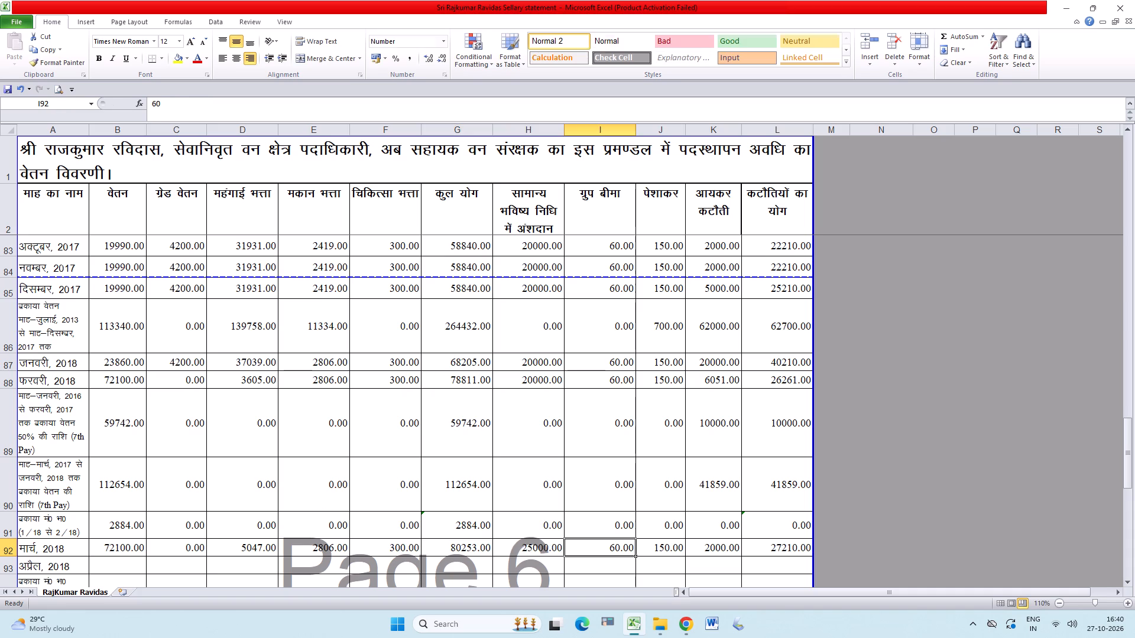
pyautogui.press('Right')
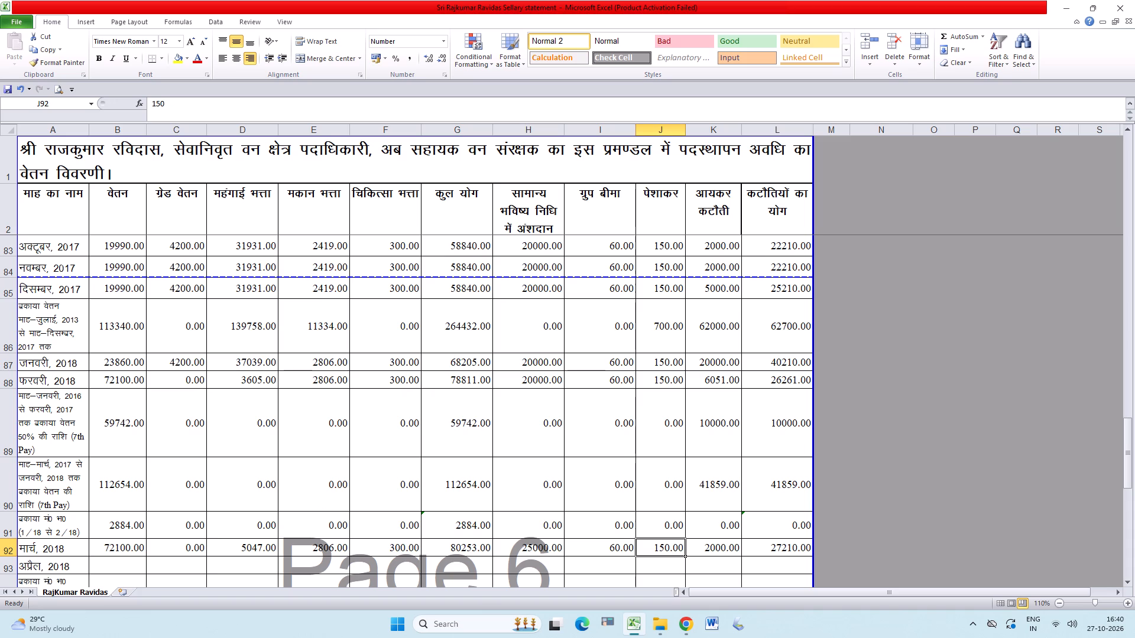
pyautogui.write('1775')
pyautogui.press('Right')
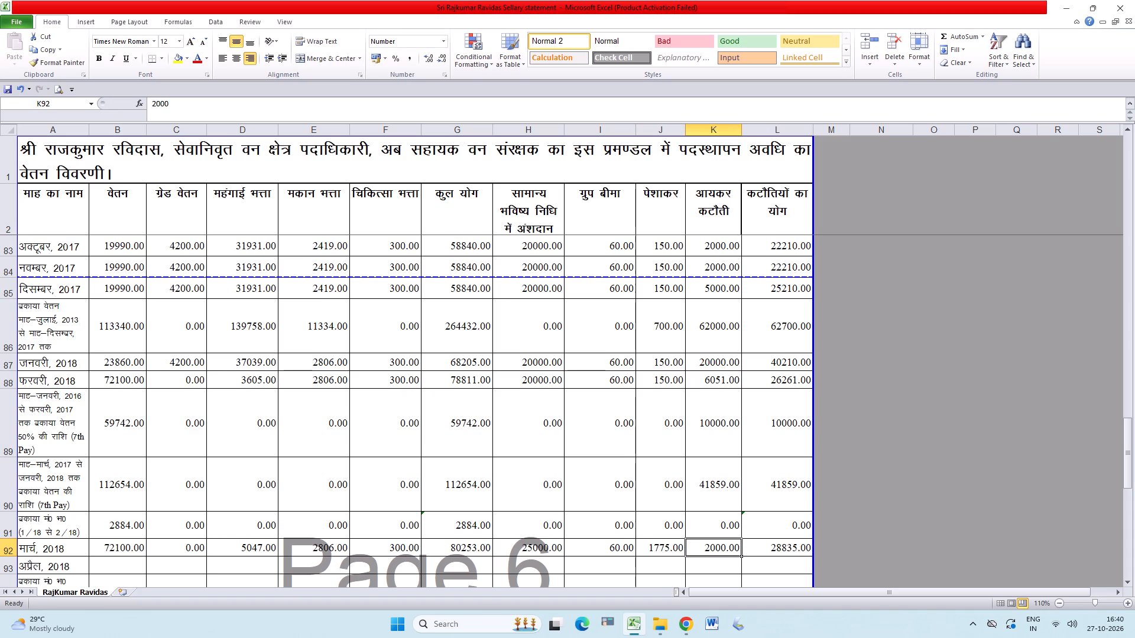
pyautogui.write('5000')
pyautogui.press('Return')
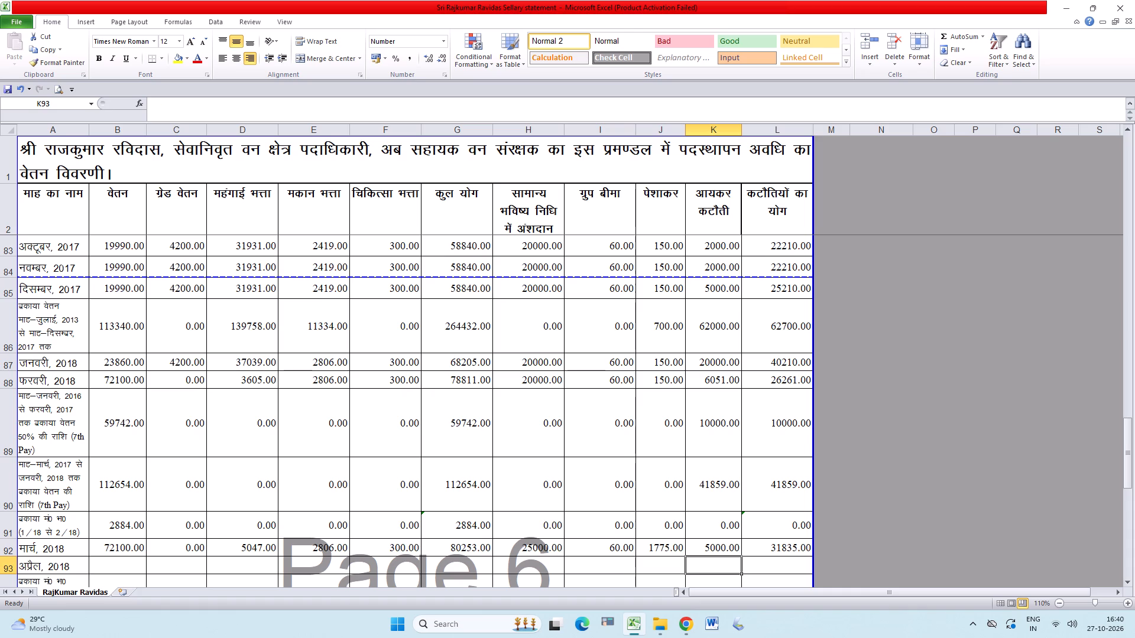
# Correct the मार्च, 2018 पेशाकर amount in J92 to 175.
pyautogui.press('Up')
pyautogui.press('Left')
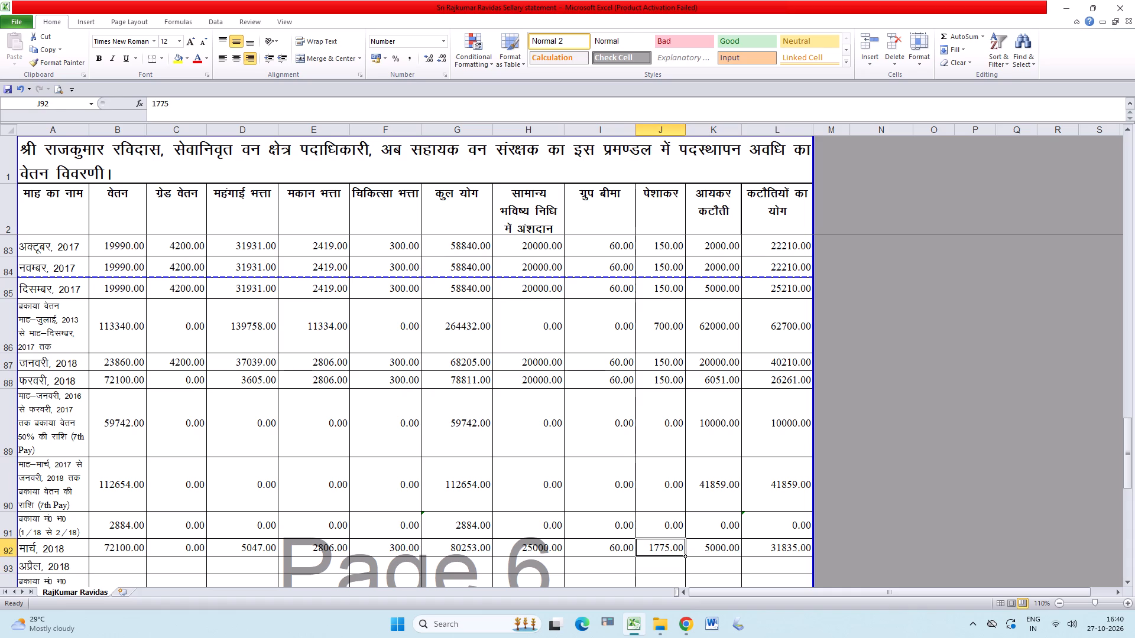
pyautogui.write('175')
pyautogui.press('Return')
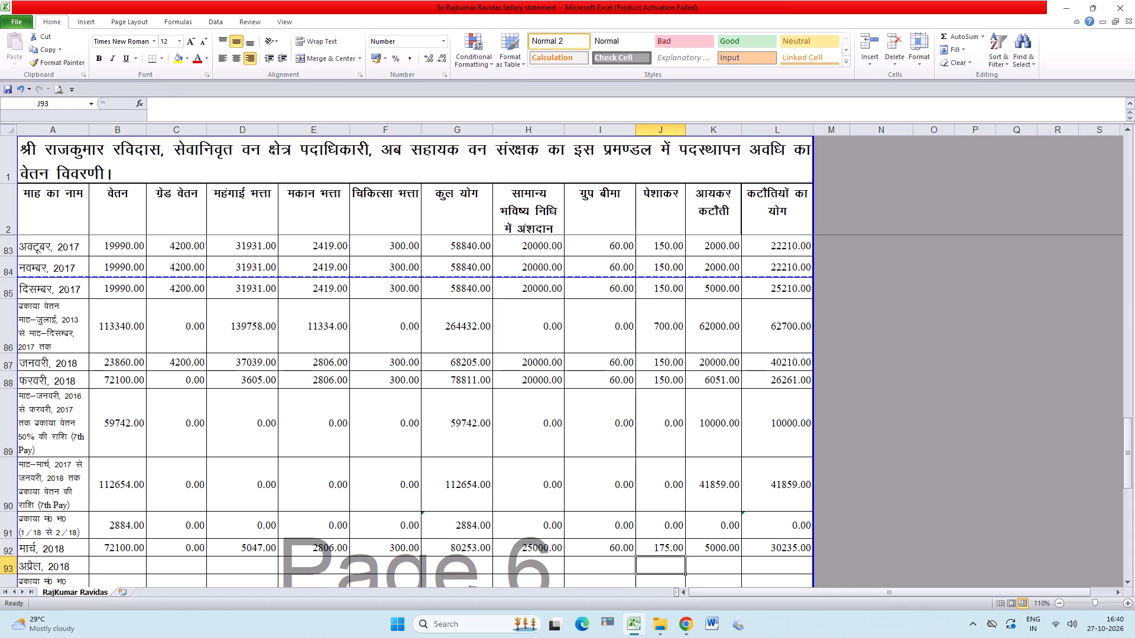
# Go to the वेतन cell of the अप्रैल, 2018 row (B93) and save the workbook.
pyautogui.press('Left')
pyautogui.press('Left')
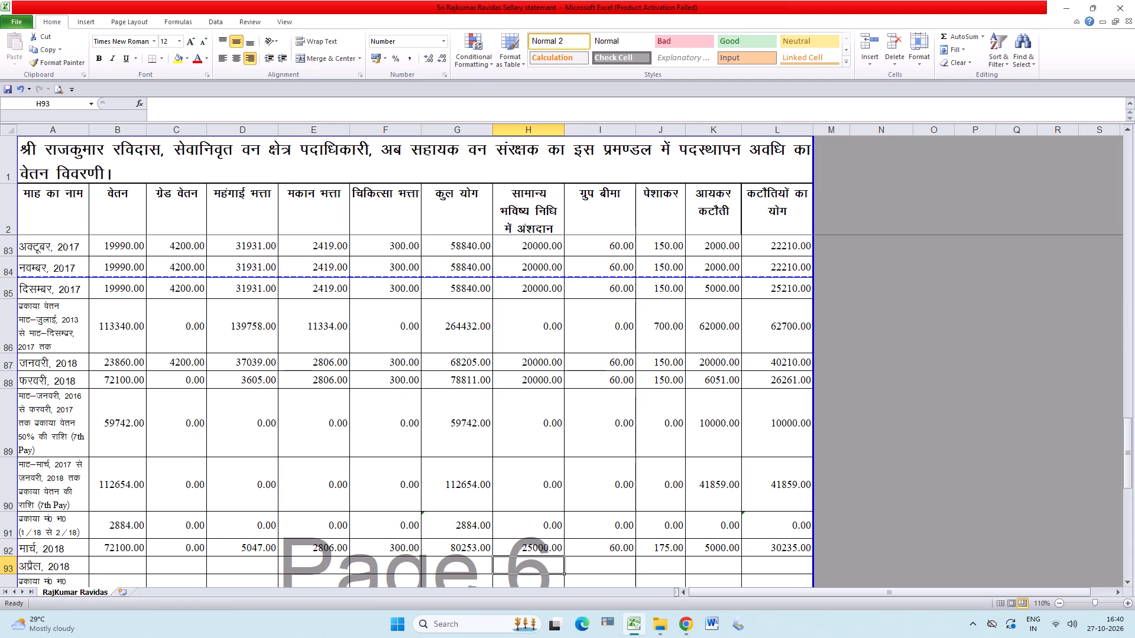
pyautogui.press('Left')
pyautogui.press('Left')
pyautogui.press('Left')
pyautogui.press('Left')
pyautogui.press('Left')
pyautogui.press('Left')
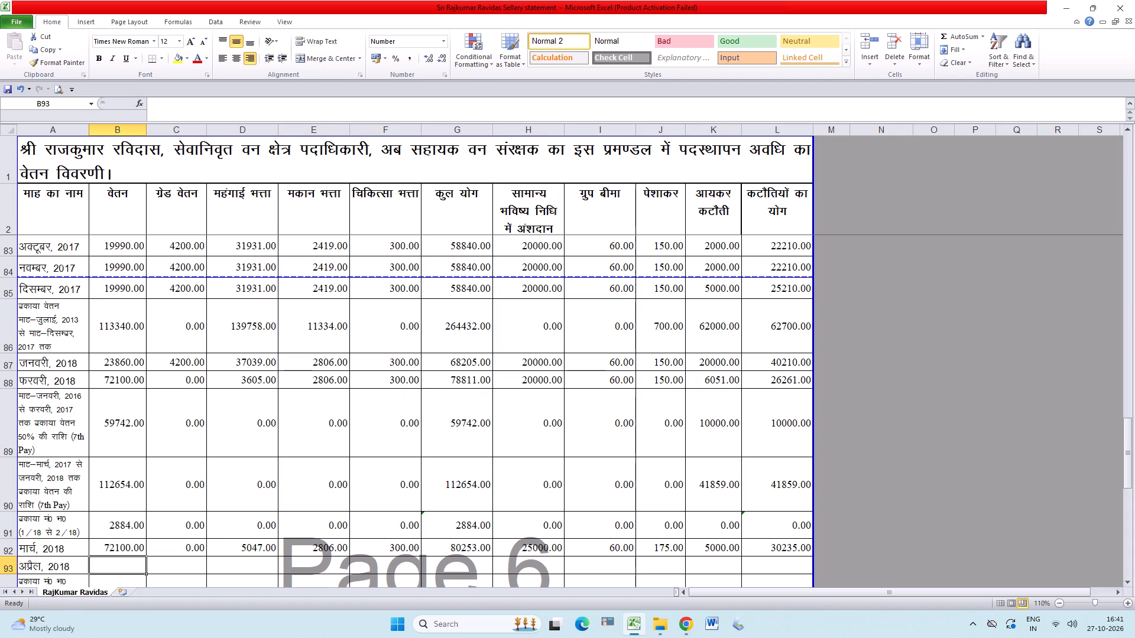
pyautogui.hotkey('ctrl', 's')
pyautogui.hotkey('ctrl', 's')
# Fill the अप्रैल, 2018 row (B93:L93) down from the मार्च, 2018 amounts and formulas.
pyautogui.hotkey('ctrl', 'shift', 'Right')
pyautogui.hotkey('ctrl', 'shift', 'Right')
pyautogui.hotkey('ctrl', 'shift', 'Left')
pyautogui.hotkey('shift', 'Right')
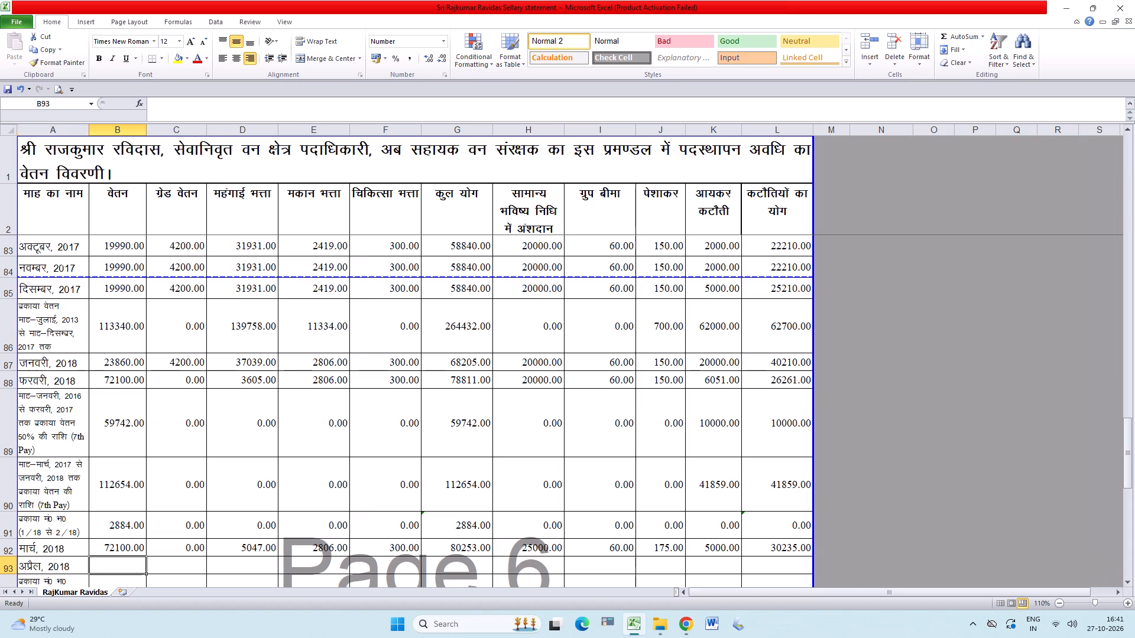
pyautogui.hotkey('shift', 'Right')
pyautogui.hotkey('shift', 'Right')
pyautogui.hotkey('shift', 'Right')
pyautogui.hotkey('shift', 'Right')
pyautogui.hotkey('shift', 'Right')
pyautogui.hotkey('shift', 'Right')
pyautogui.hotkey('shift', 'Right')
pyautogui.hotkey('shift', 'Right')
pyautogui.hotkey('shift', 'Right')
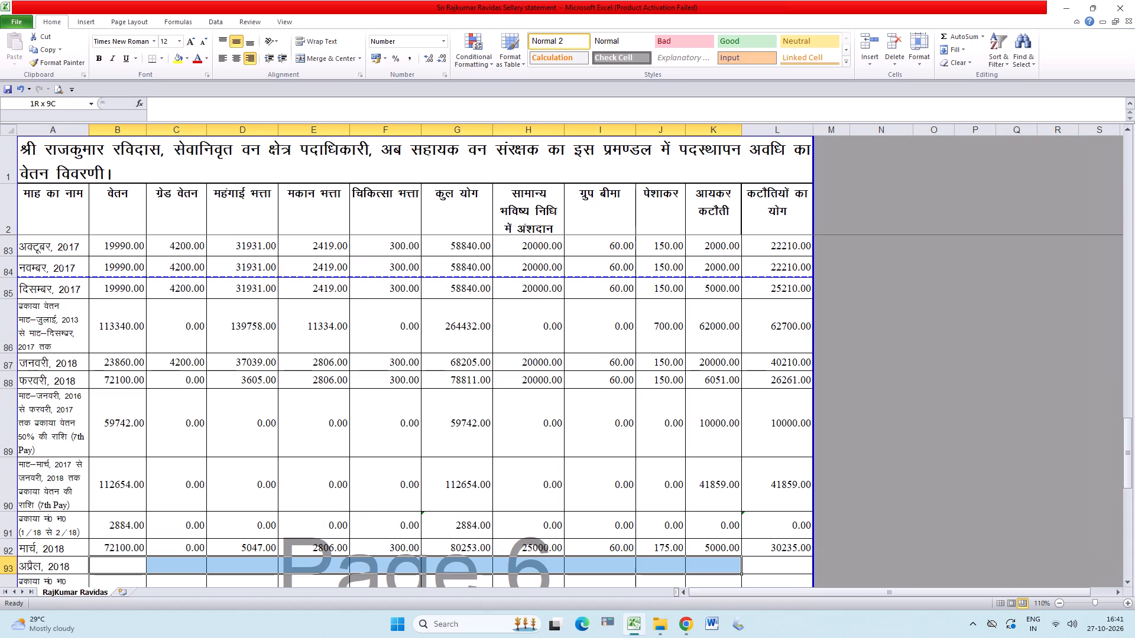
pyautogui.hotkey('shift', 'Right')
pyautogui.hotkey('ctrl', 'd')
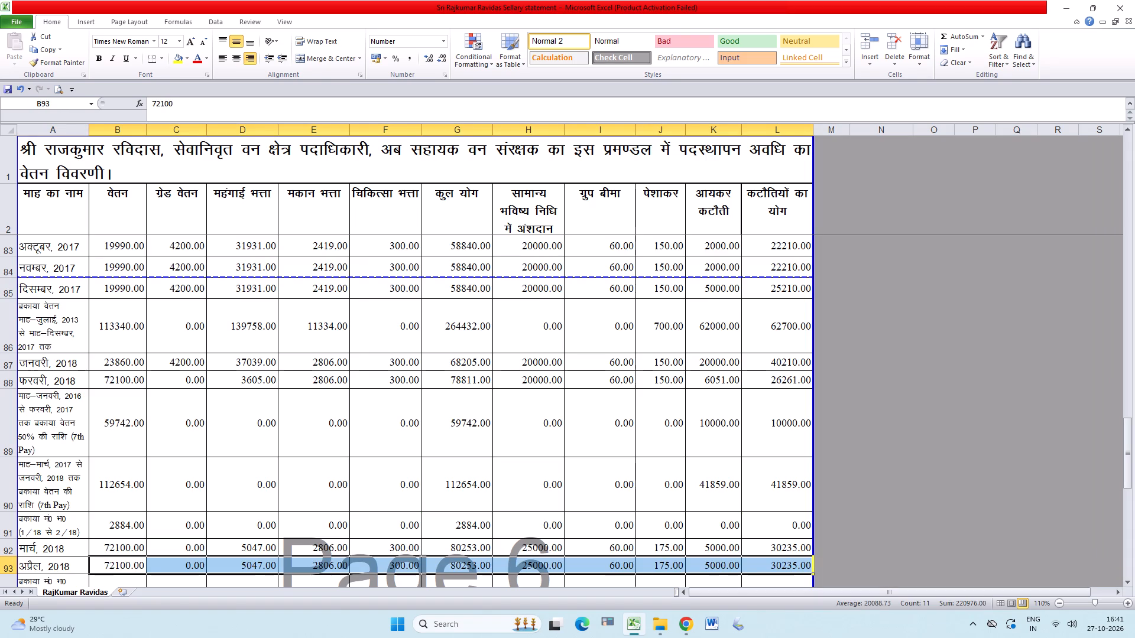
# Set the अप्रैल, 2018 मकान भत्ता to 5768 and चिकित्सा भत्ता to 1000, and check the row's remaining amounts through column L.
pyautogui.press('Left')
pyautogui.press('Right')
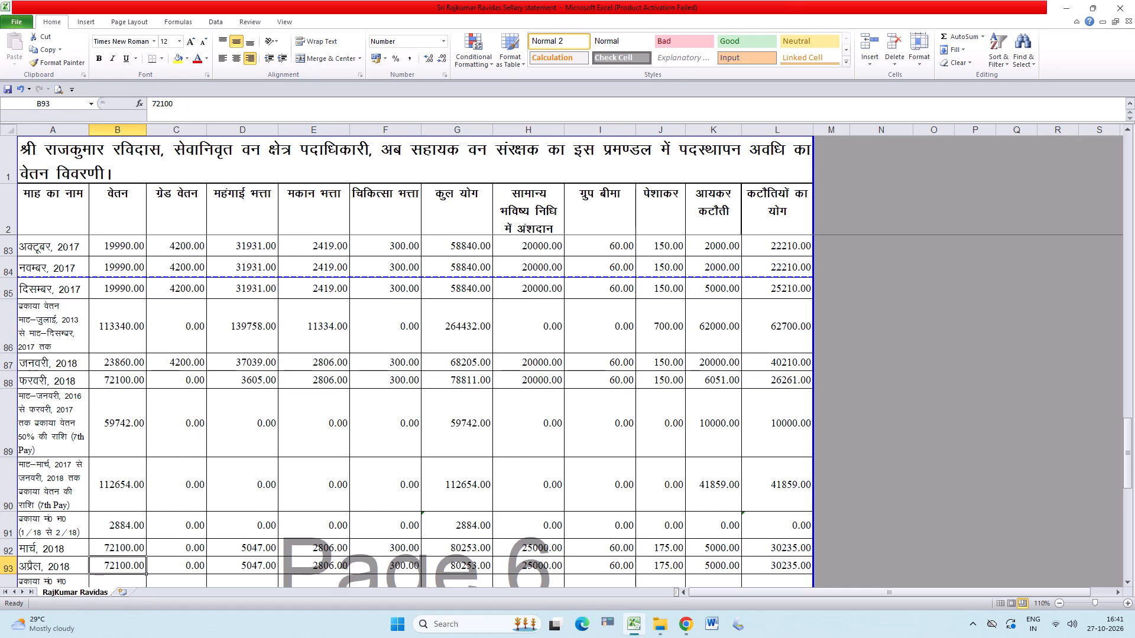
pyautogui.press('Right')
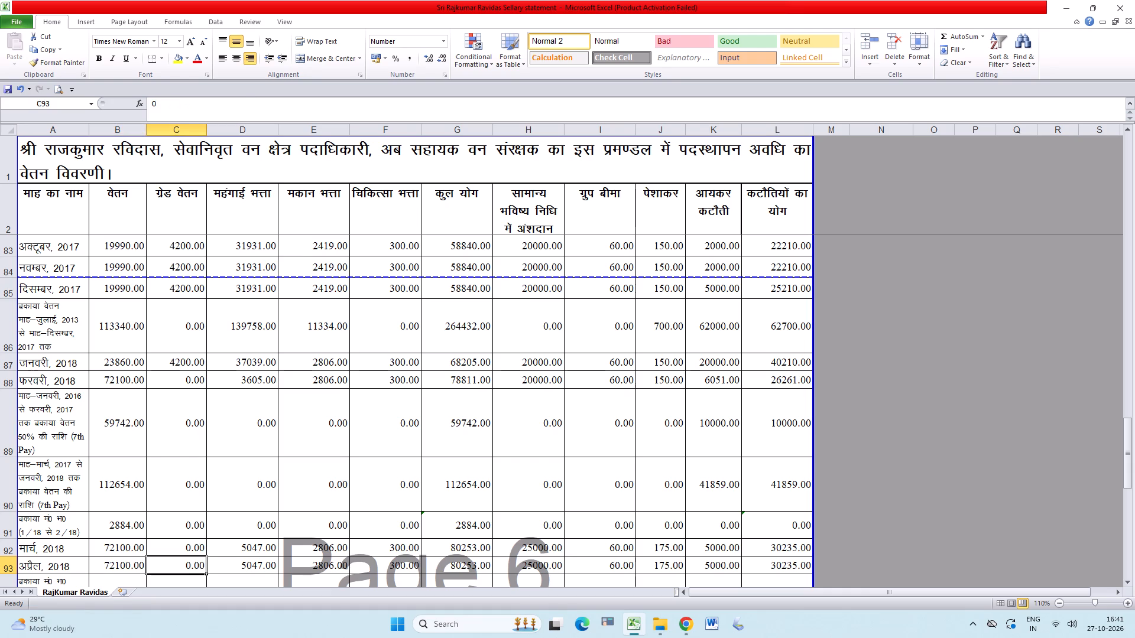
pyautogui.press('Right')
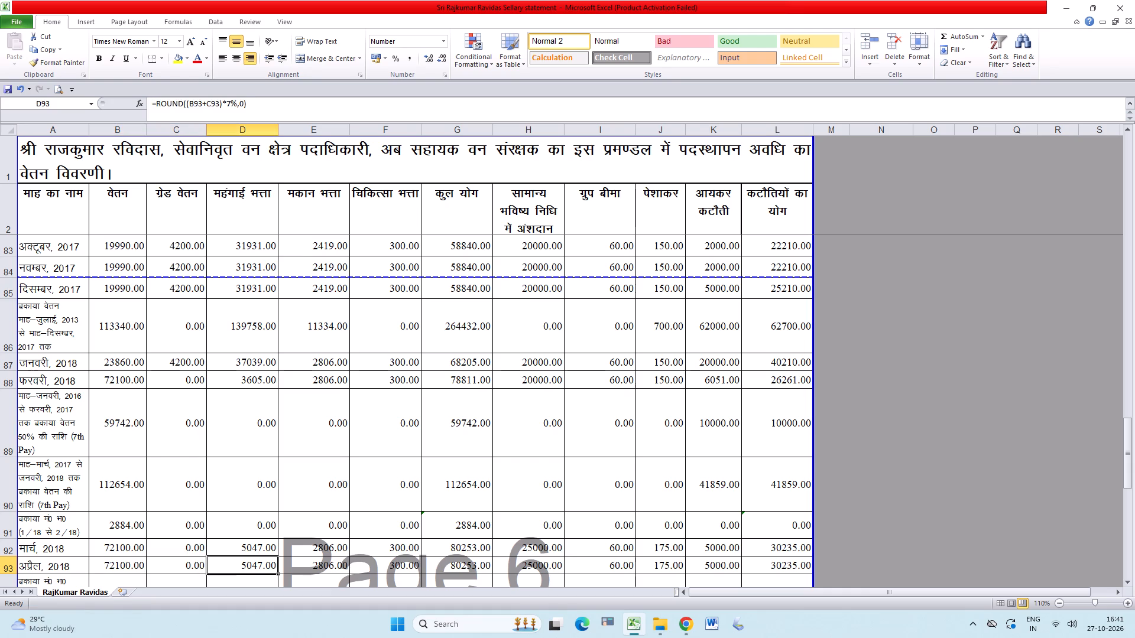
pyautogui.press('Right')
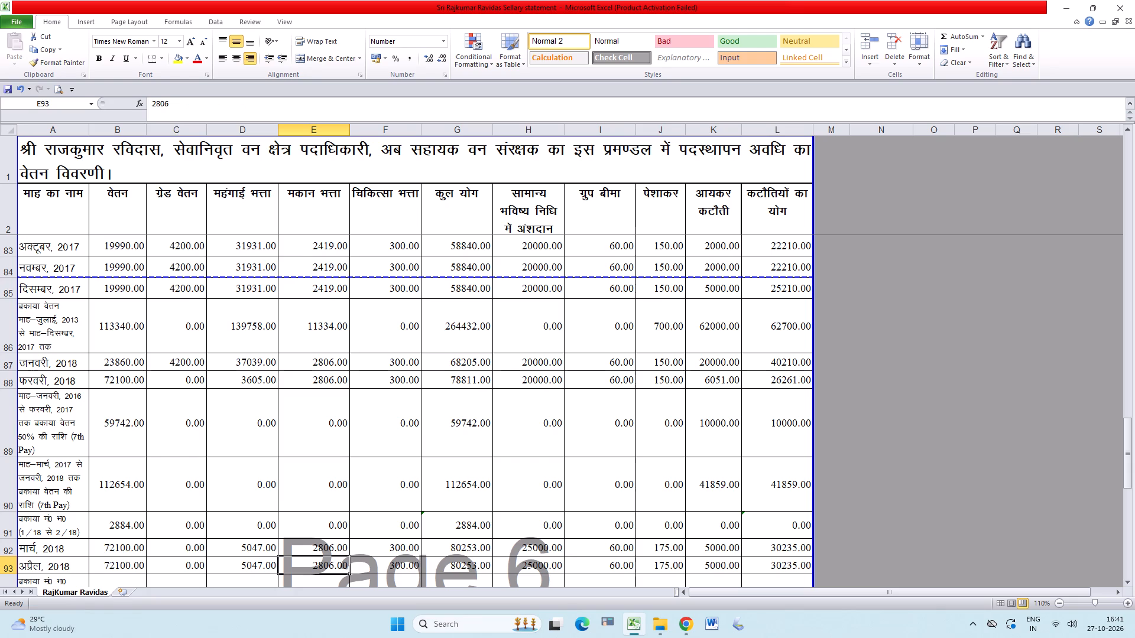
pyautogui.write('5768')
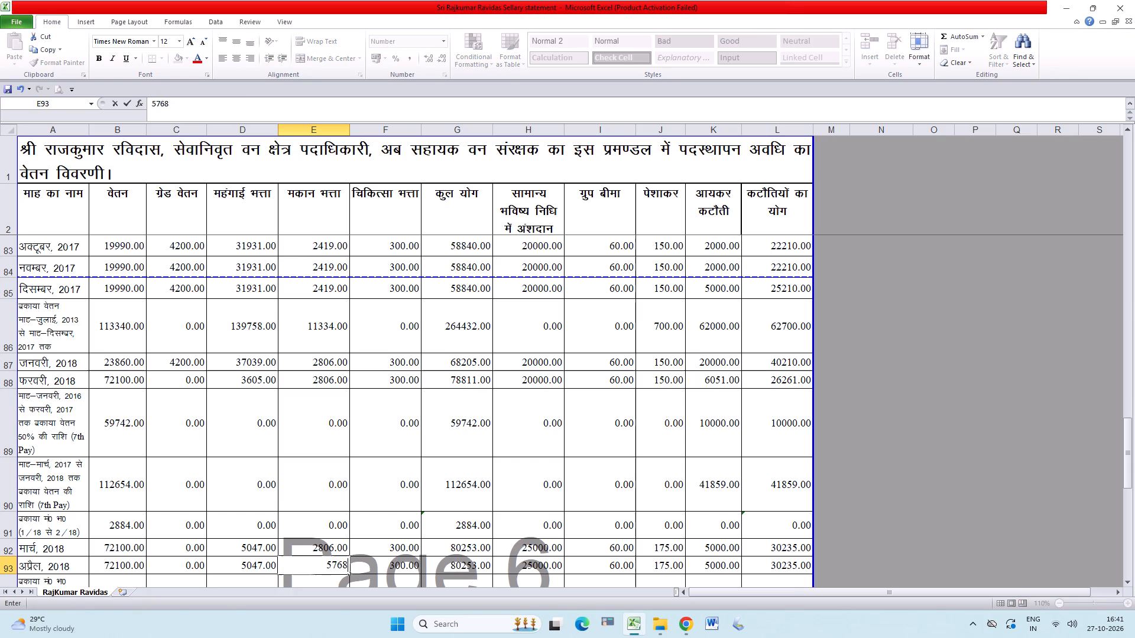
pyautogui.press('Right')
pyautogui.write('100')
pyautogui.press('0')
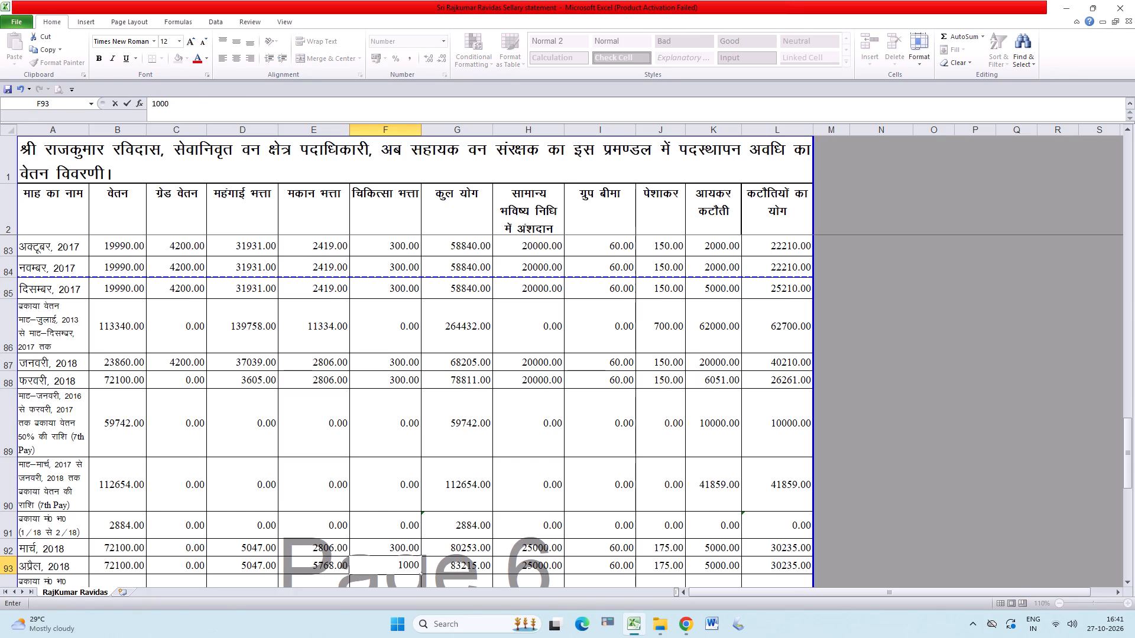
pyautogui.press('Right')
pyautogui.press('Right')
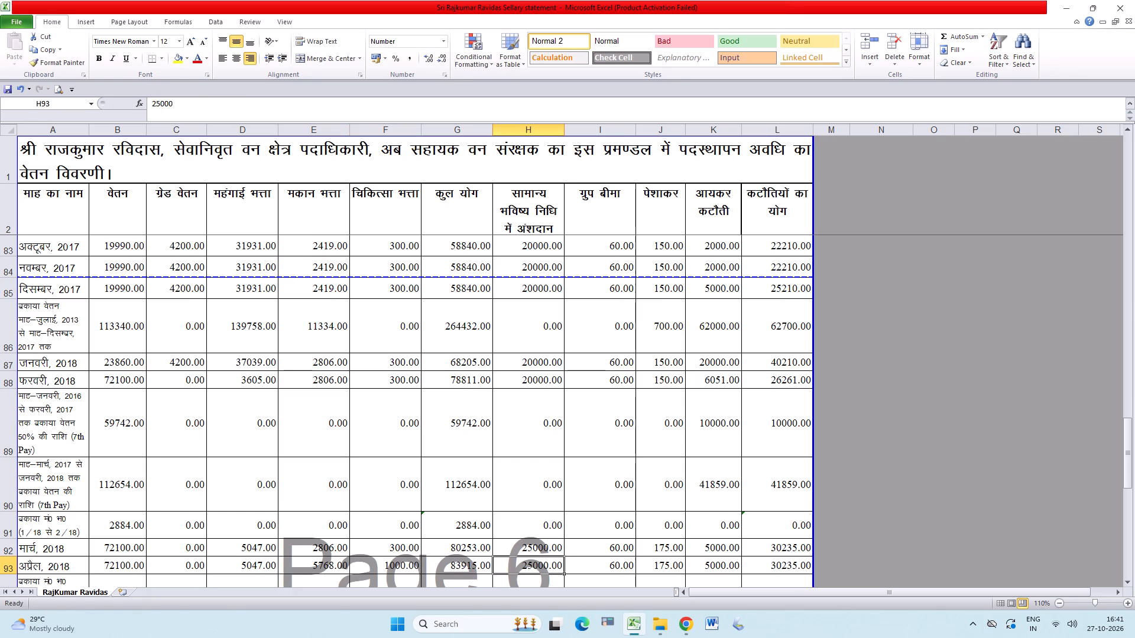
pyautogui.press('Right')
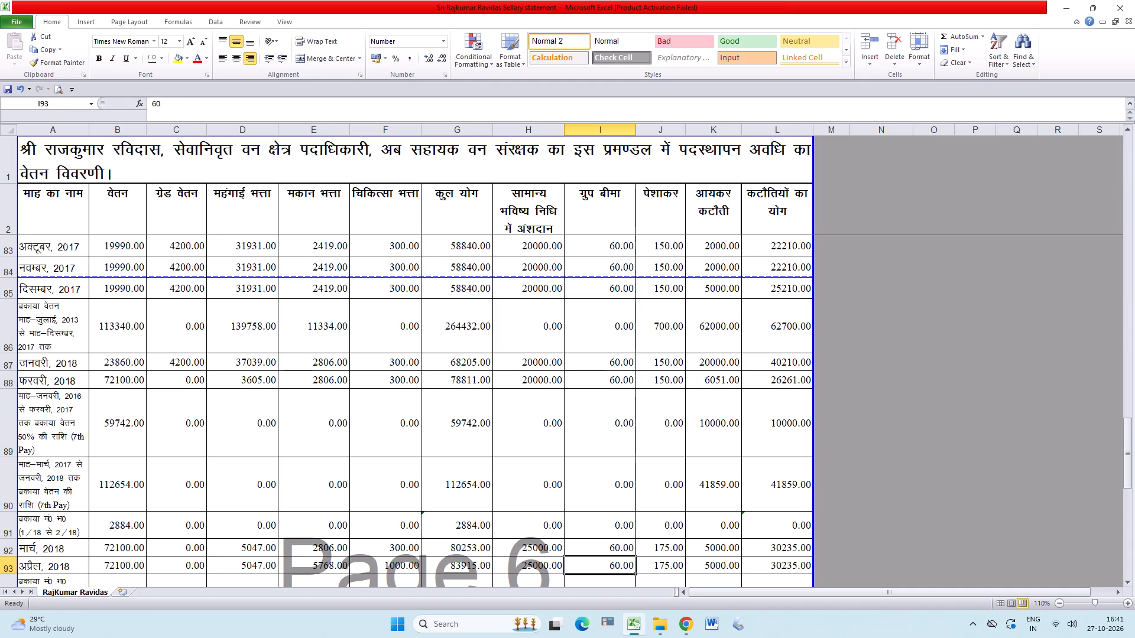
pyautogui.press('Right')
pyautogui.press('Right')
pyautogui.press('Right')
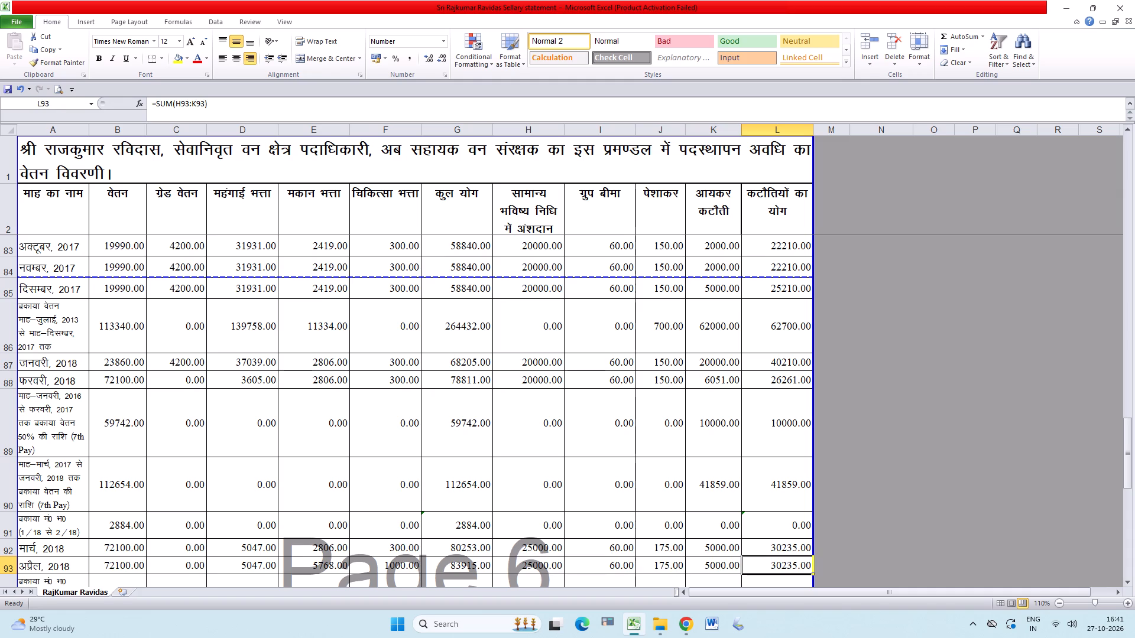
# Save the workbook.
pyautogui.hotkey('ctrl', 's')
pyautogui.hotkey('ctrl', 's')
pyautogui.press('Return')
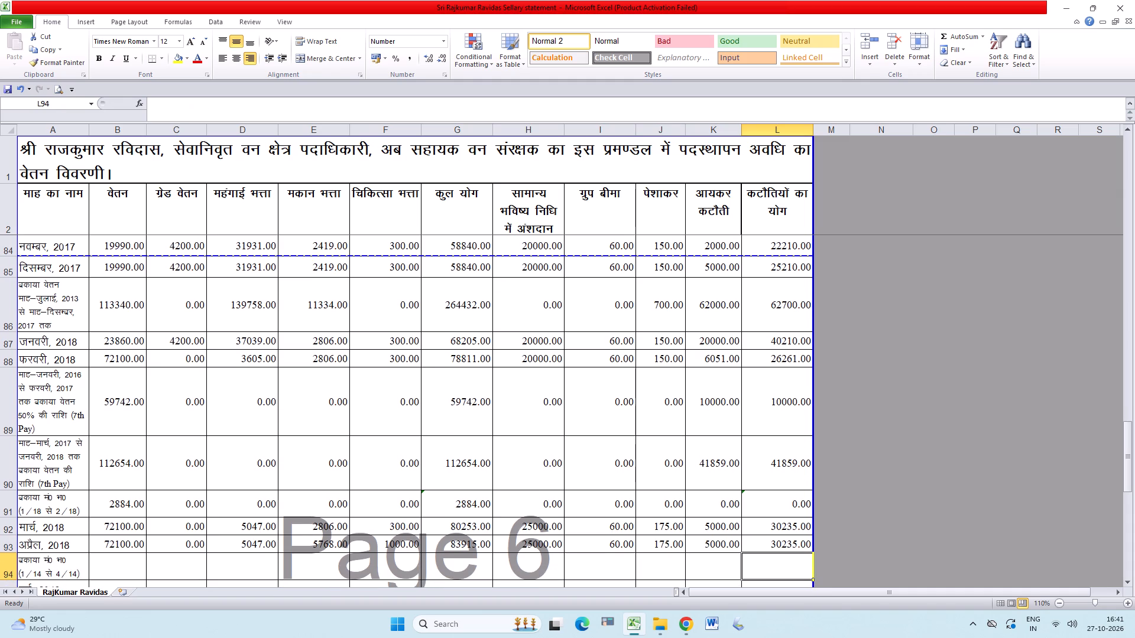
pyautogui.hotkey('ctrl', 's')
pyautogui.hotkey('ctrl', 's')
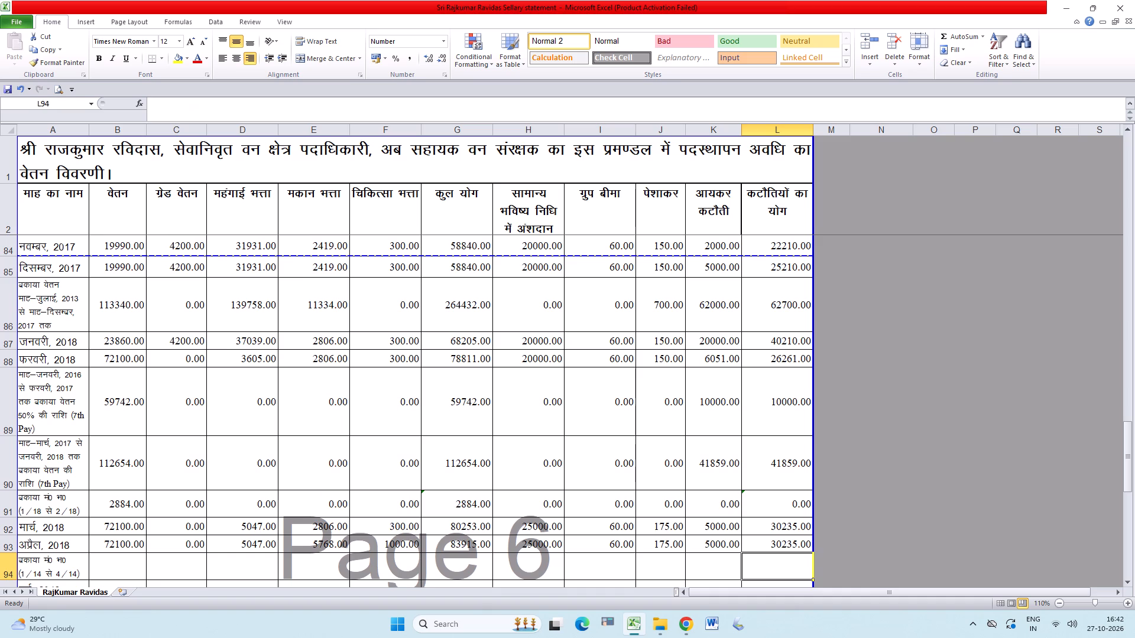
pyautogui.hotkey('ctrl', 's')
pyautogui.hotkey('ctrl', 's')
# Copy the 50% 7th Pay arrears label from A89 over the label in A94, below अप्रैल, 2018.
pyautogui.click(59, 405)
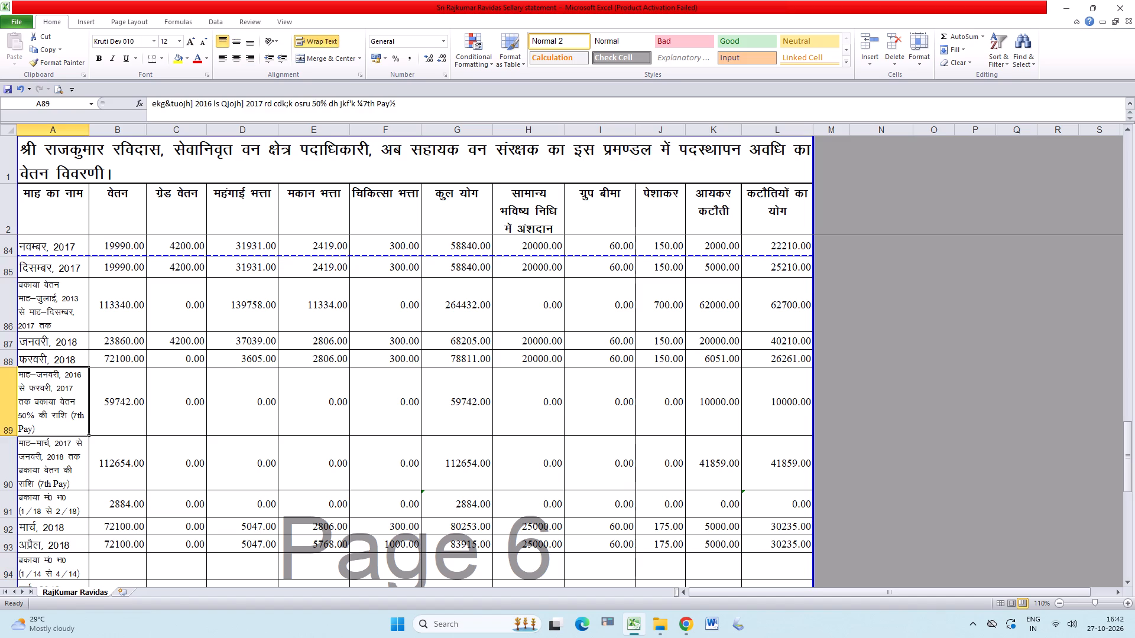
pyautogui.hotkey('ctrl', 'c')
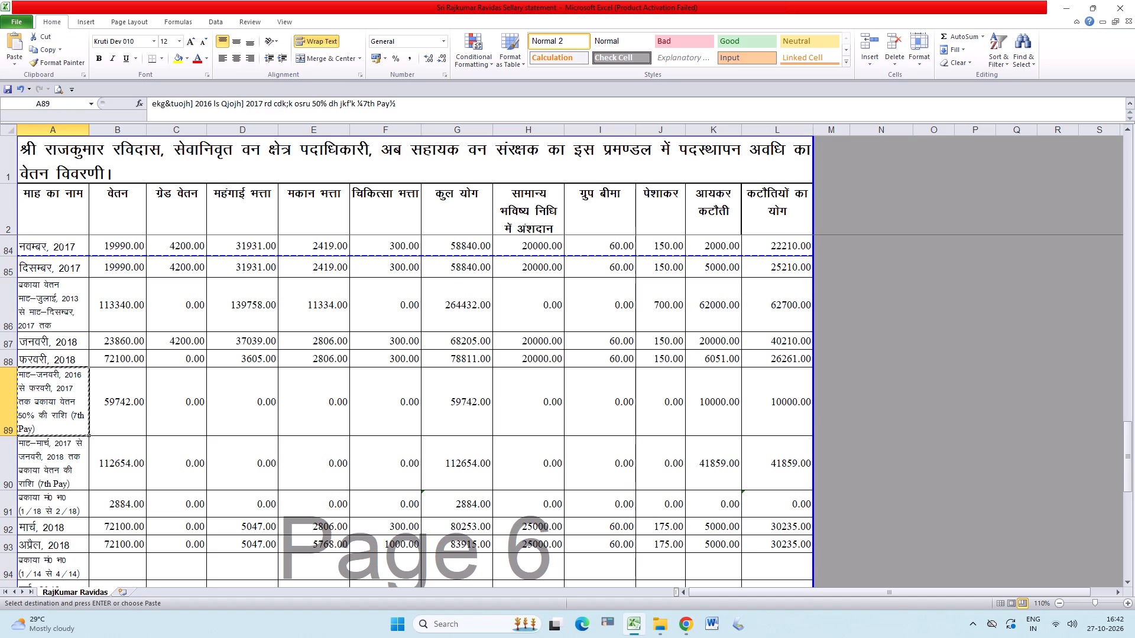
pyautogui.click(63, 569)
pyautogui.press('Return')
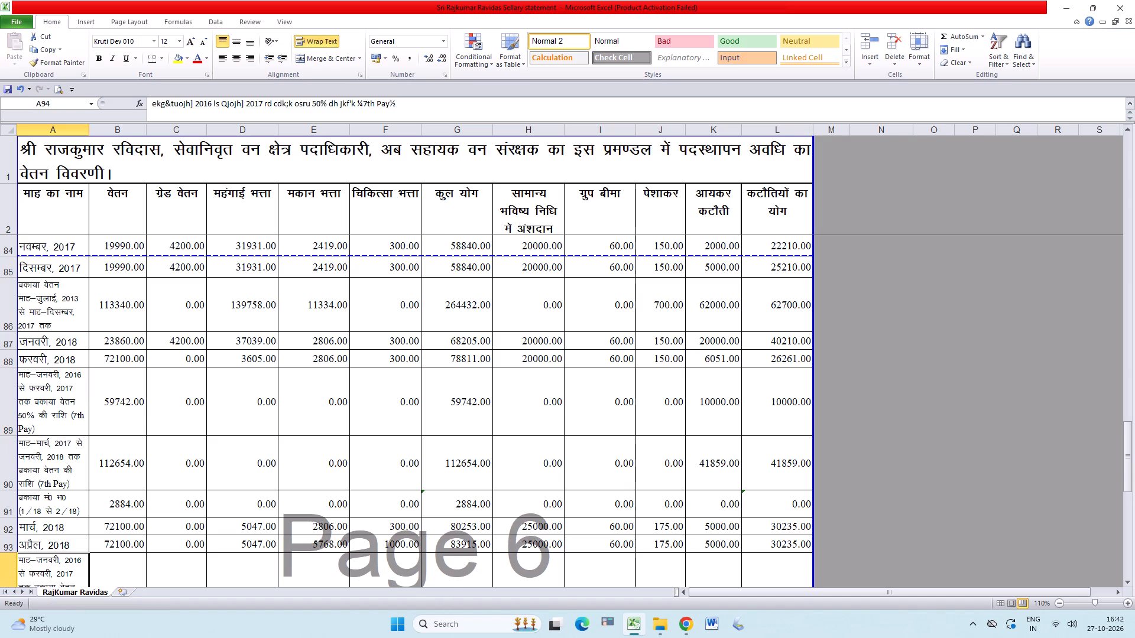
# Edit the copied 7th Pay arrears label in A94 so its ending reads 50% का अवशेष राशि (7th Pay).
pyautogui.moveTo(1131, 448); pyautogui.dragTo(1131, 464)
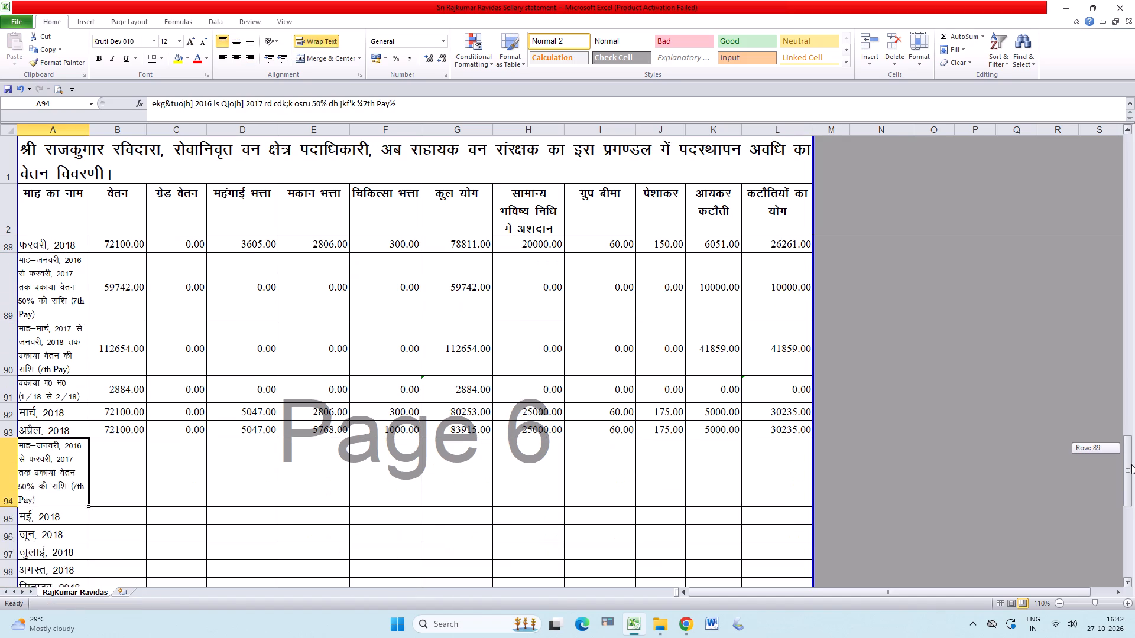
pyautogui.moveTo(1131, 464); pyautogui.dragTo(1131, 464)
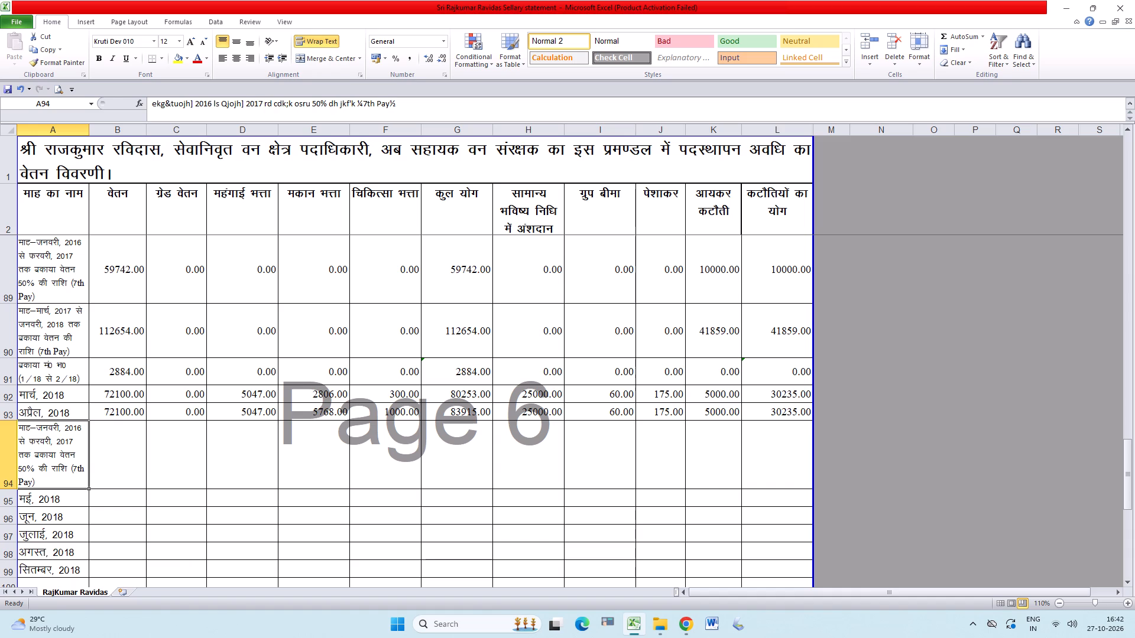
pyautogui.tripleClick(38, 468)
pyautogui.press('Right')
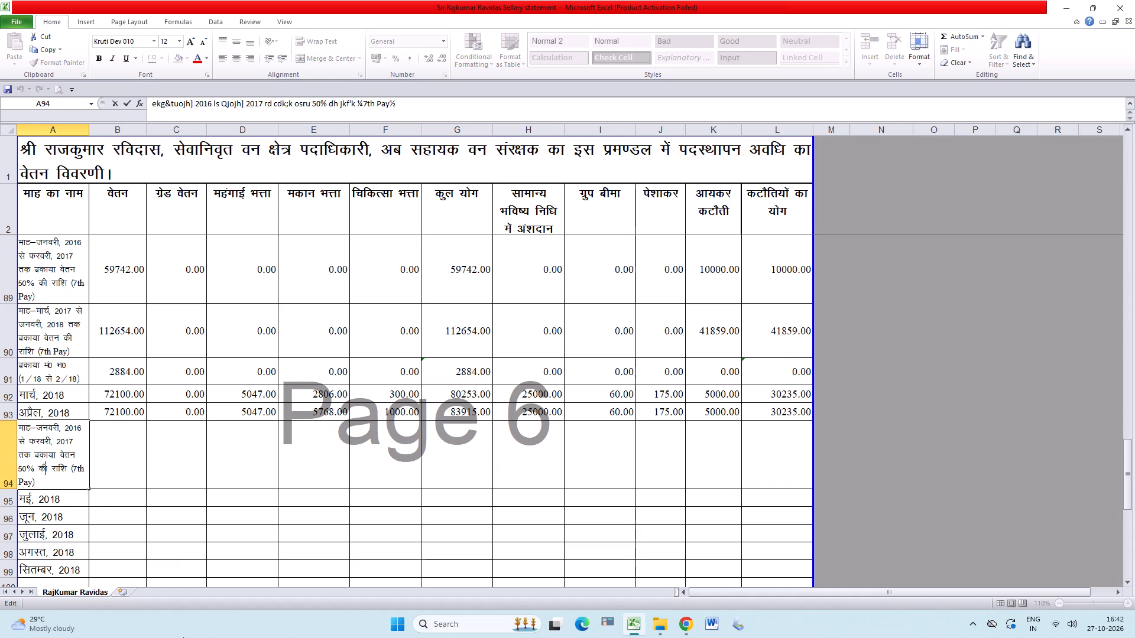
pyautogui.press('Right')
pyautogui.press('BackSpace')
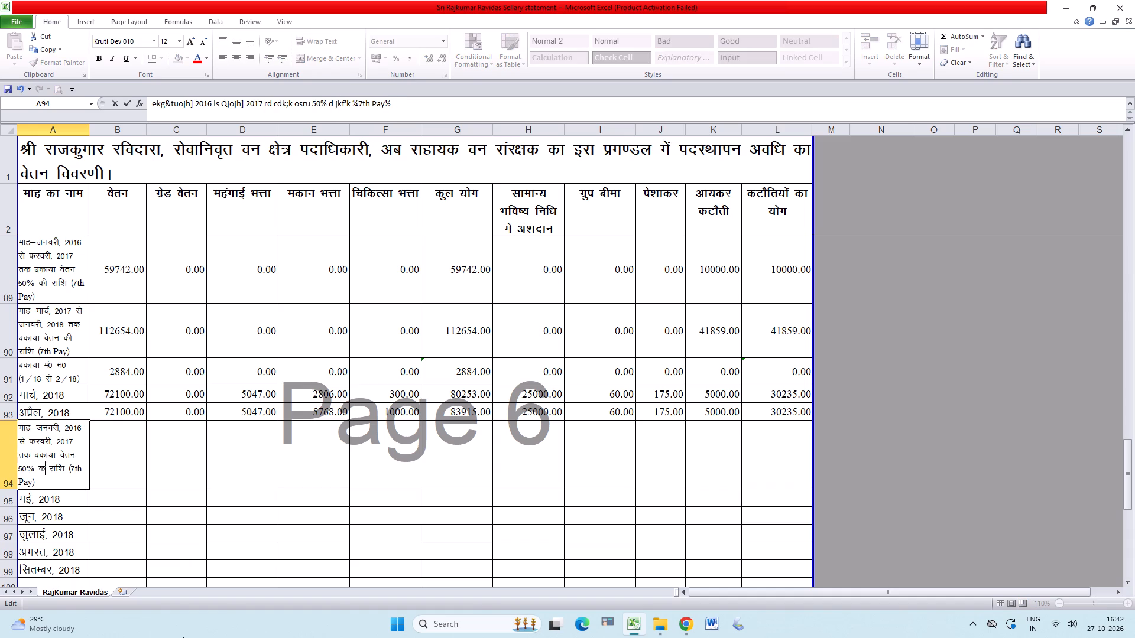
pyautogui.write("k vo'ks'")
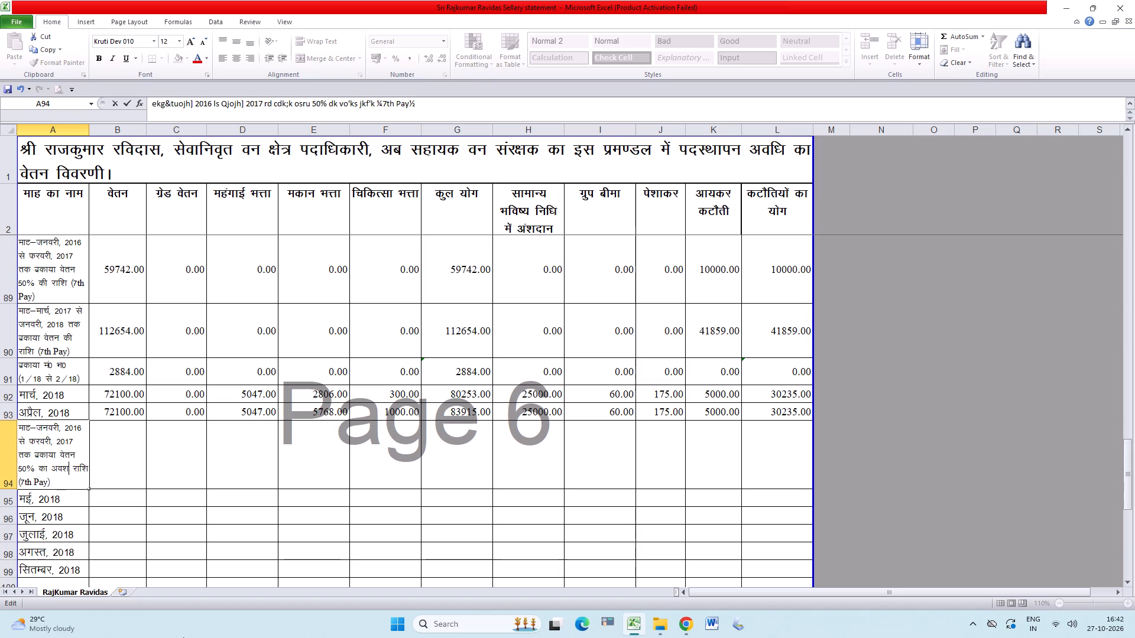
pyautogui.press('BackSpace')
pyautogui.write('"k')
pyautogui.press('space')
pyautogui.press('BackSpace')
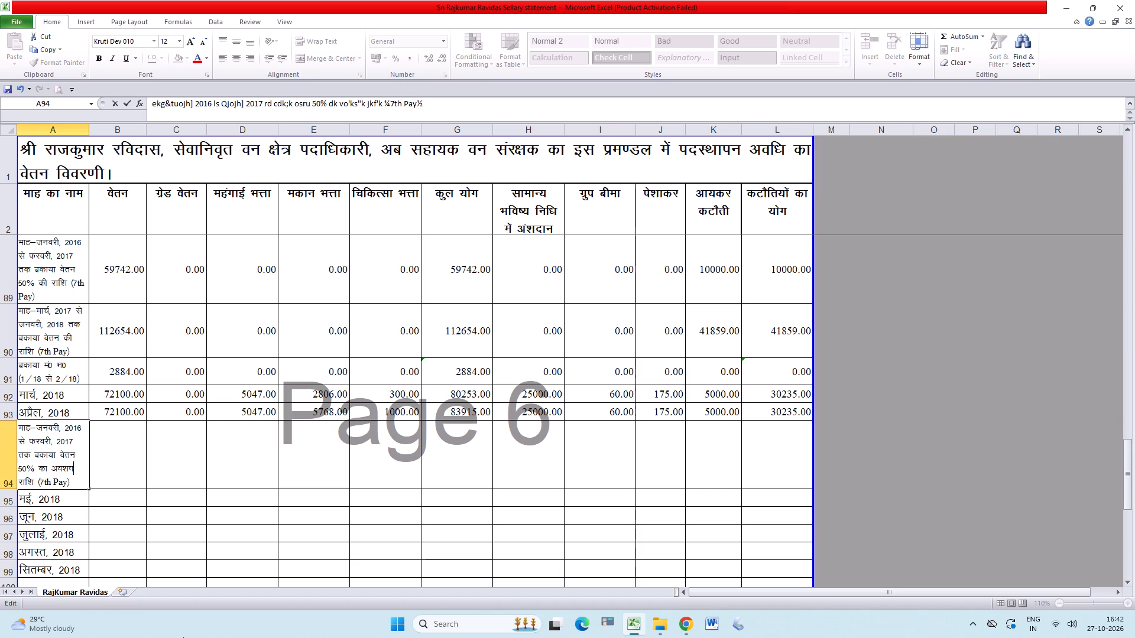
pyautogui.hotkey('ctrl', 'Right')
pyautogui.hotkey('ctrl', 'Right')
pyautogui.hotkey('ctrl', 'shift', 'Right')
pyautogui.hotkey('ctrl', 'shift', 'Right')
pyautogui.press('BackSpace')
pyautogui.hotkey('ctrl', 'z')
pyautogui.press('Tab')
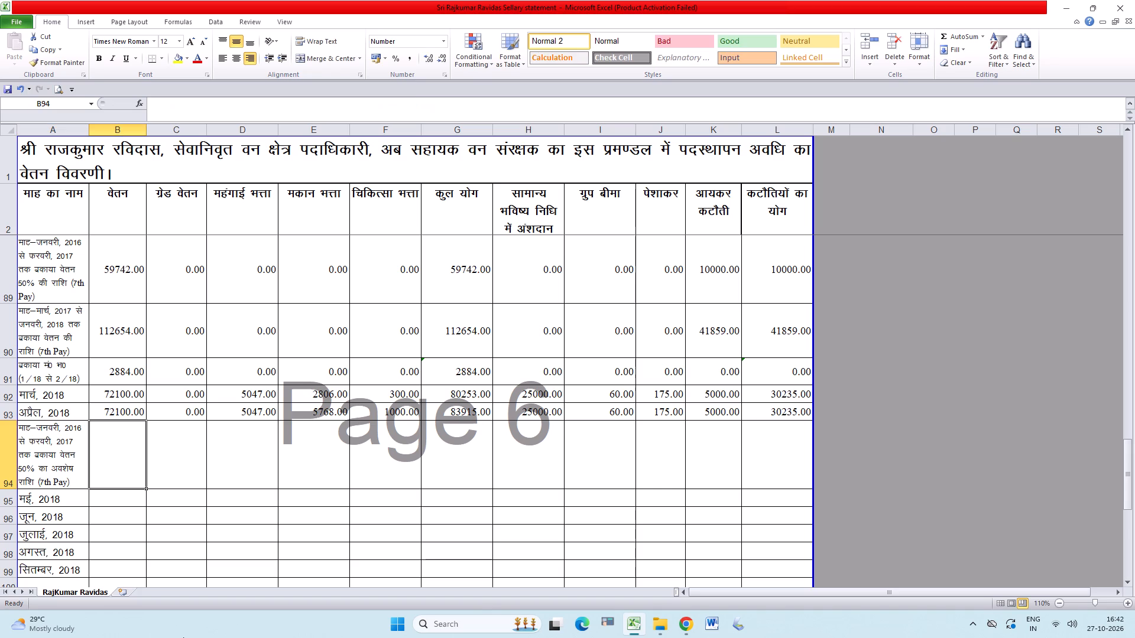
# In row 94, enter वेतन 59742 and 0 for C94:F94, and fill the कुल योग formula down into G94.
pyautogui.write('5975')
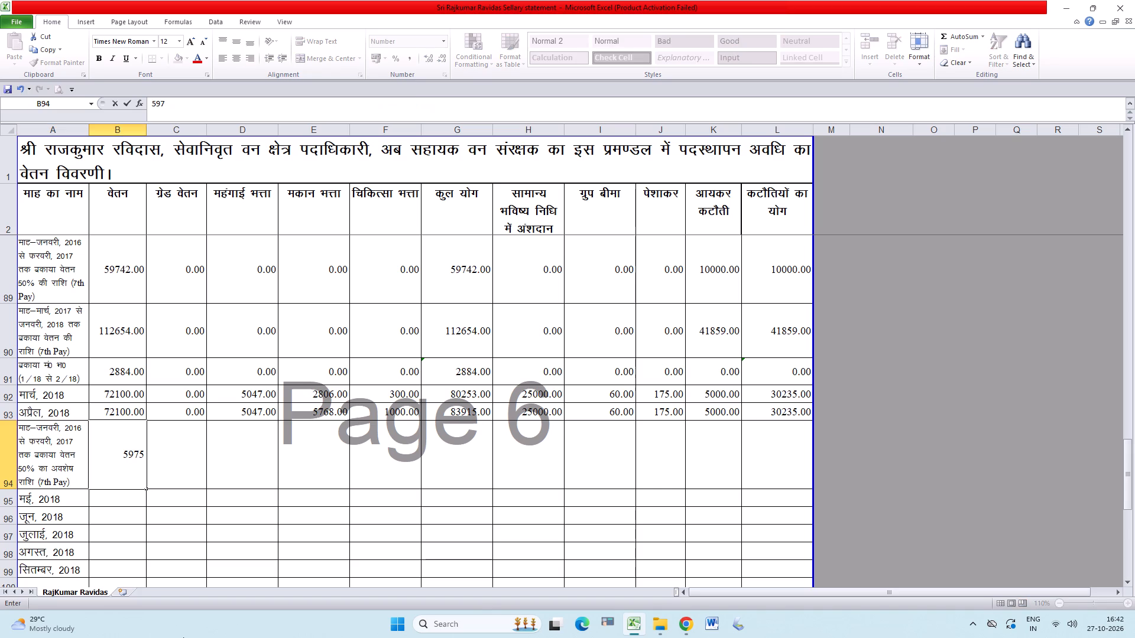
pyautogui.press('BackSpace')
pyautogui.write('42')
pyautogui.press('Tab')
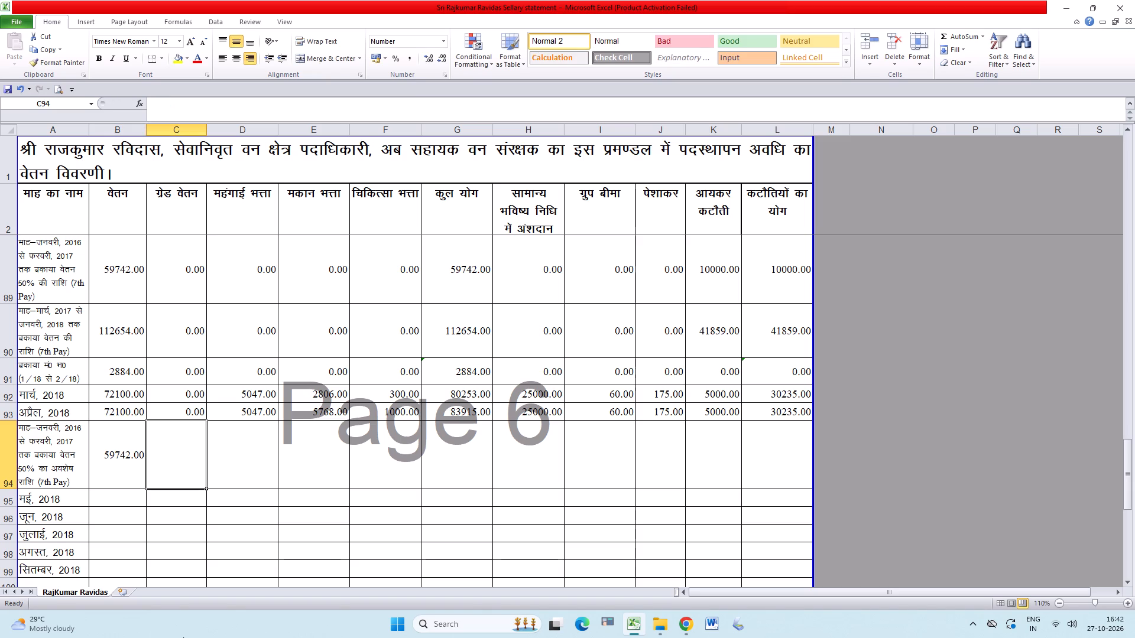
pyautogui.press('0')
pyautogui.press('Tab')
pyautogui.press('0')
pyautogui.press('Tab')
pyautogui.press('0')
pyautogui.press('Tab')
pyautogui.press('0')
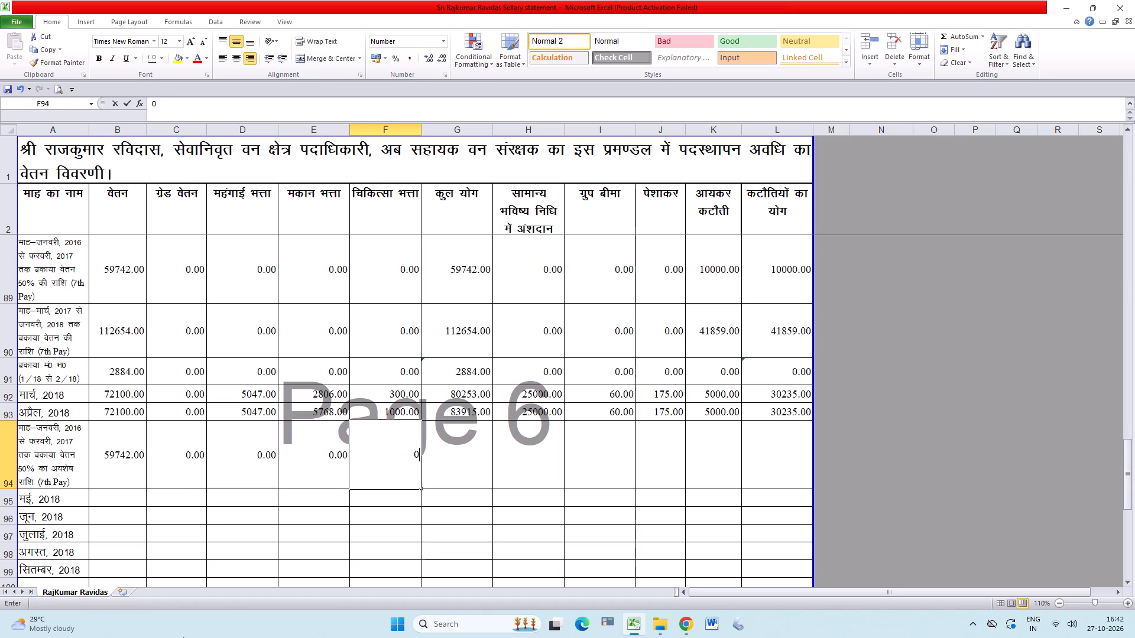
pyautogui.press('Tab')
pyautogui.hotkey('ctrl', 'd')
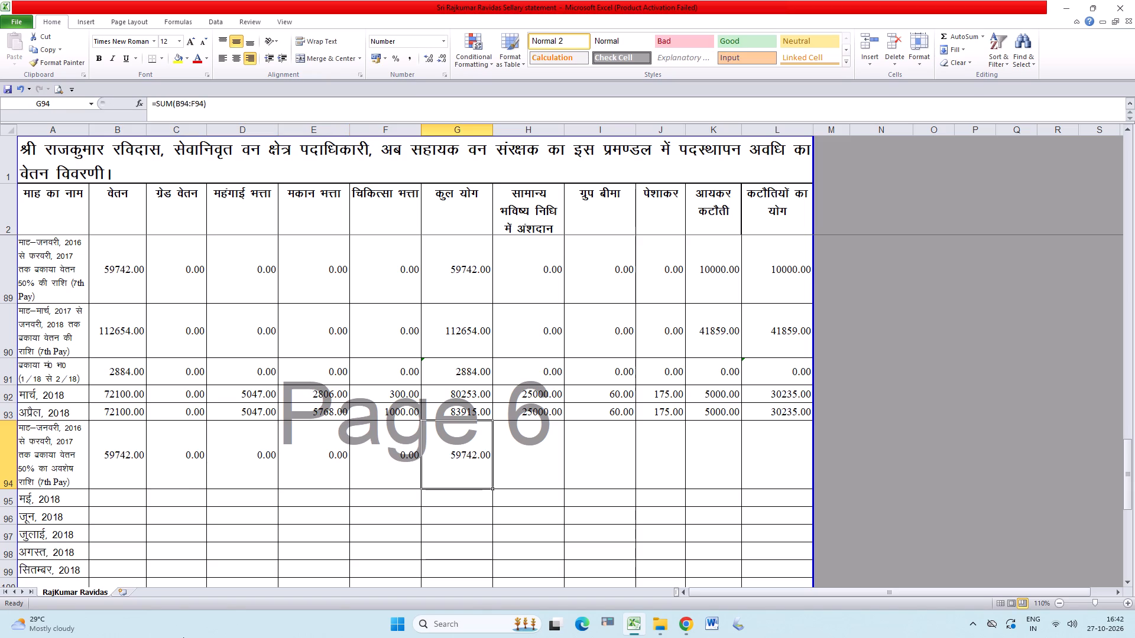
# Enter row 94's deductions: 0 in H94:J94 and आयकर कटौती 4000 in K94.
pyautogui.press('Tab')
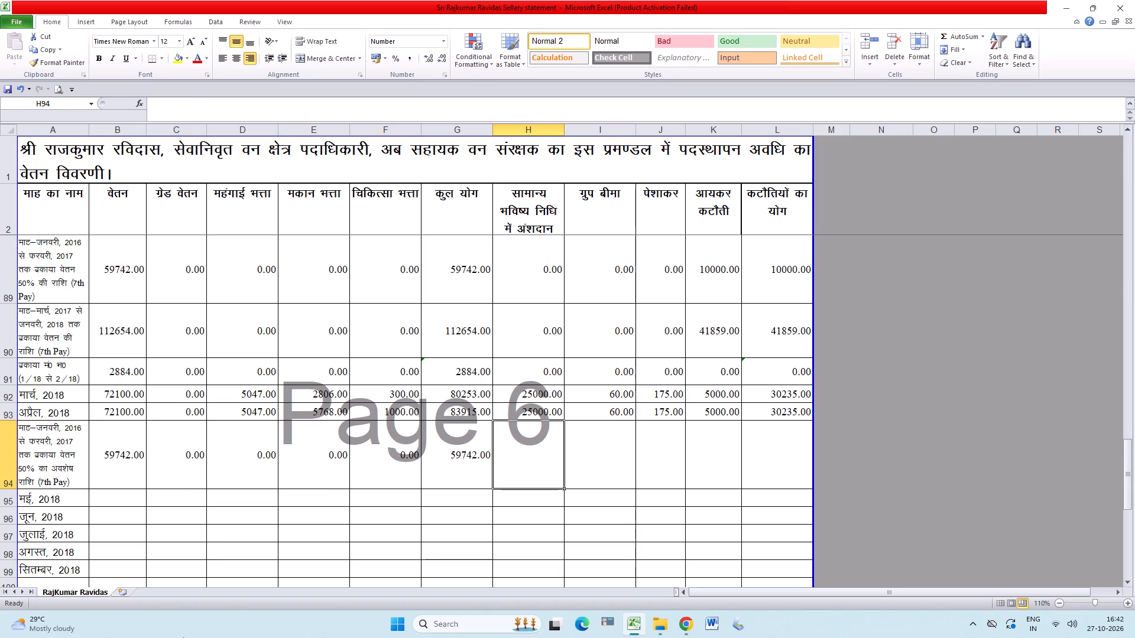
pyautogui.press('0')
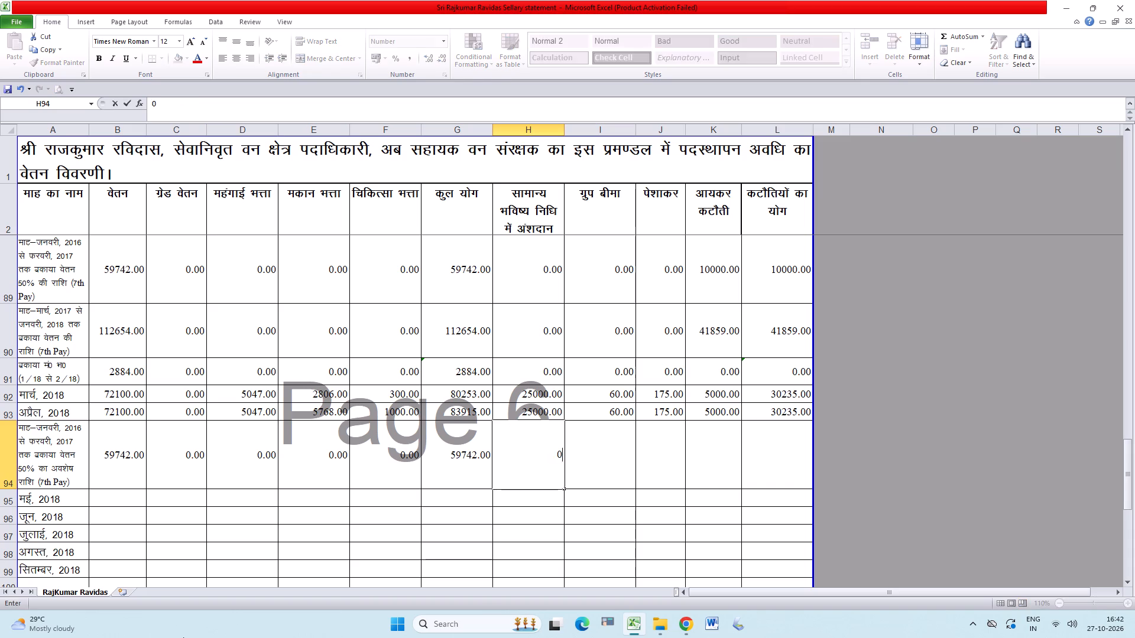
pyautogui.press('Tab')
pyautogui.press('0')
pyautogui.press('Tab')
pyautogui.press('0')
pyautogui.press('Tab')
pyautogui.write('4000')
pyautogui.press('Tab')
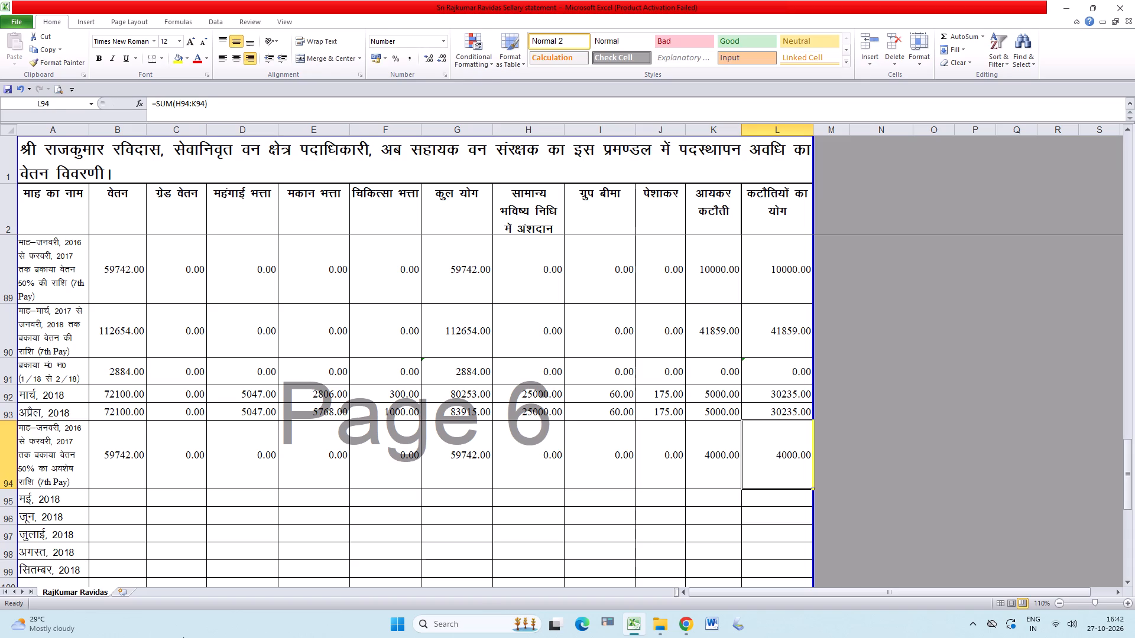
# Save the workbook.
pyautogui.hotkey('ctrl', 's')
pyautogui.hotkey('ctrl', 's')
pyautogui.hotkey('ctrl', 's')
pyautogui.hotkey('ctrl', 's')
pyautogui.hotkey('ctrl', 's')
# Delete rows 95 to 115, from मई, 2018 through the last arrears row above कुल योग.
pyautogui.moveTo(1127, 461); pyautogui.dragTo(1127, 472)
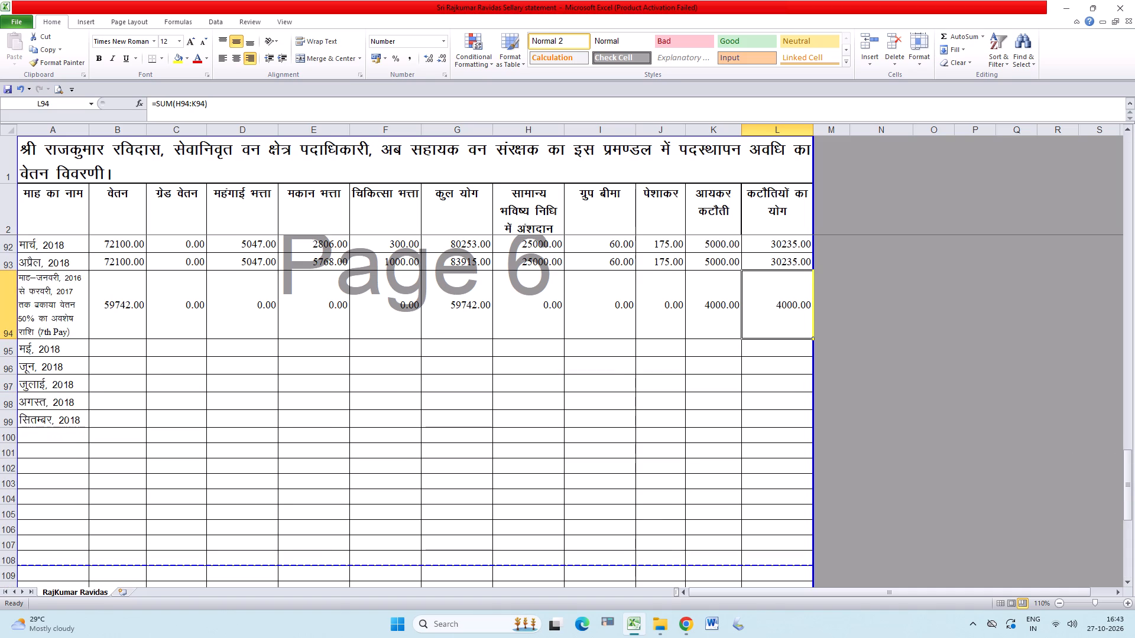
pyautogui.moveTo(4, 350); pyautogui.dragTo(23, 524)
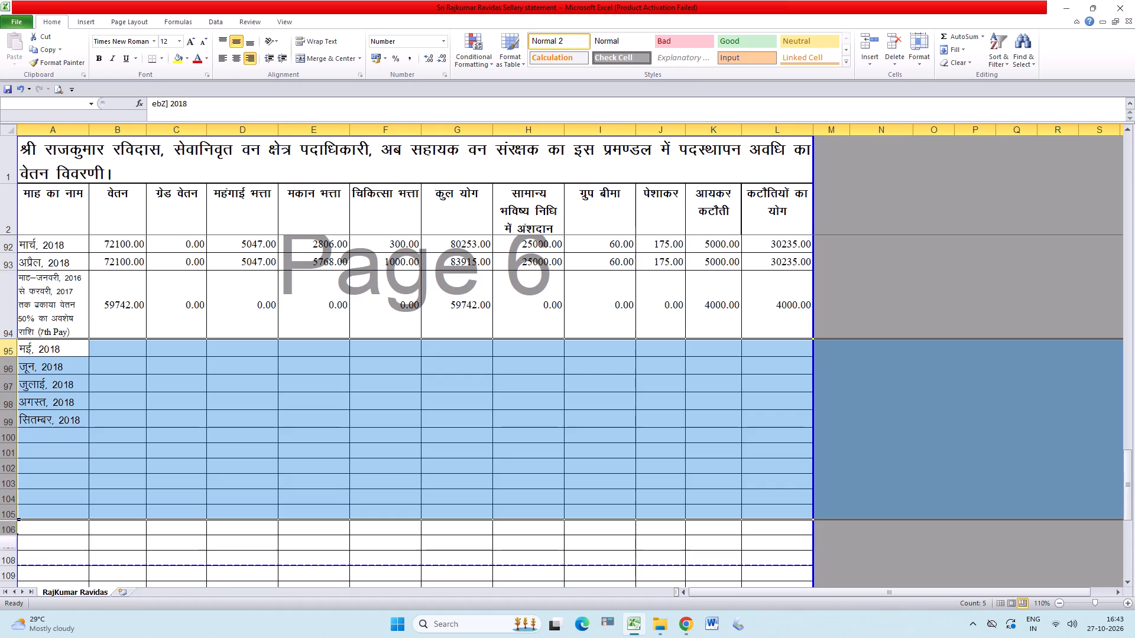
pyautogui.moveTo(23, 524); pyautogui.dragTo(75, 461)
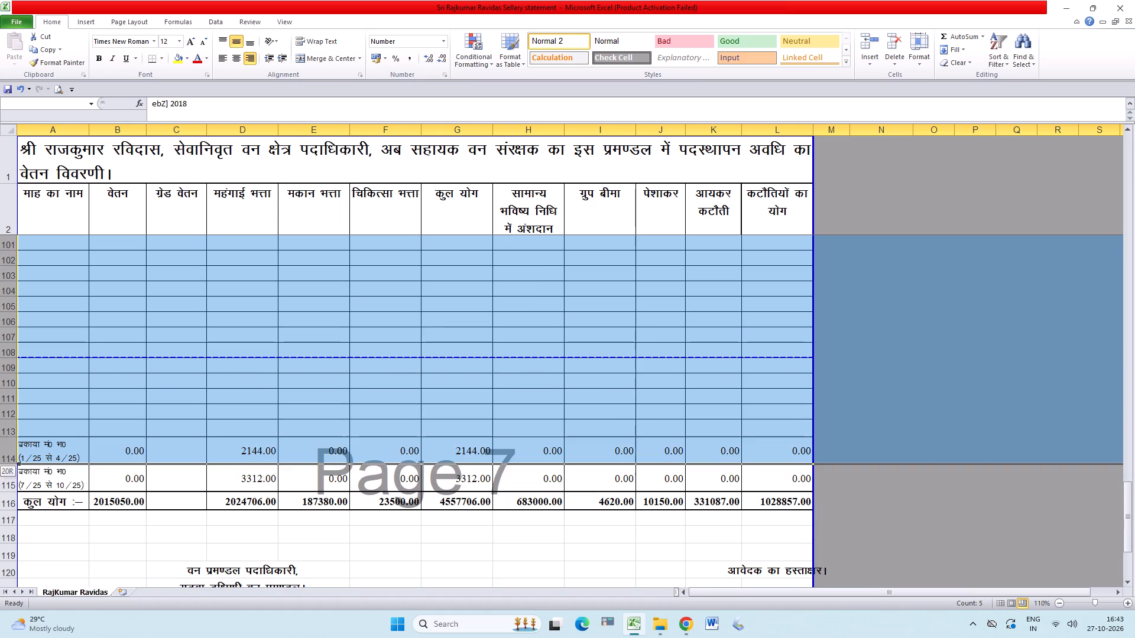
pyautogui.moveTo(75, 461); pyautogui.dragTo(69, 483)
pyautogui.hotkey('ctrl', '-')
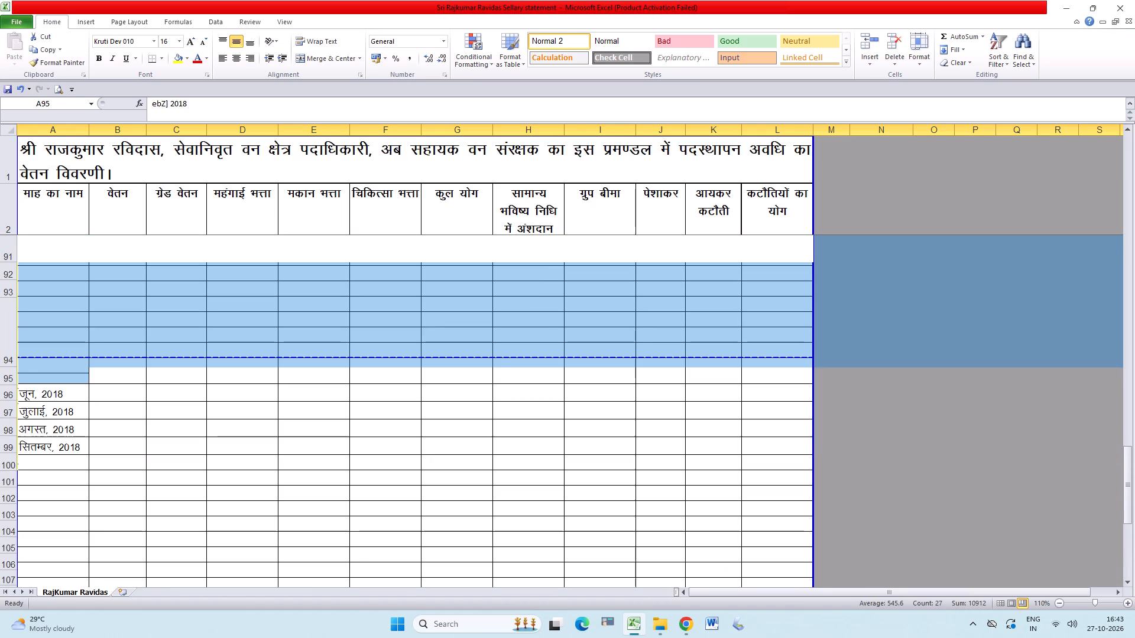
# Save the workbook with the surplus rows removed.
pyautogui.click(172, 346)
pyautogui.hotkey('ctrl', 's')
pyautogui.hotkey('ctrl', 's')
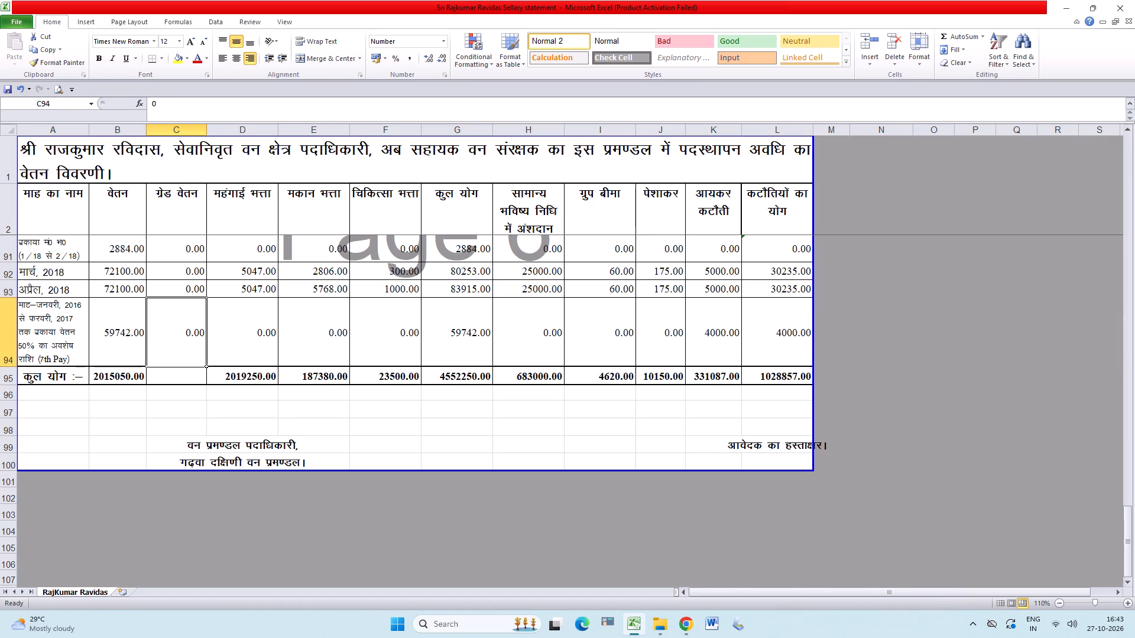
pyautogui.hotkey('ctrl', 's')
pyautogui.hotkey('ctrl', 's')
# Check the range of the वेतन total formula in B95 and fill it across the कुल योग row through L95.
pyautogui.click(132, 377)
pyautogui.press('F2')
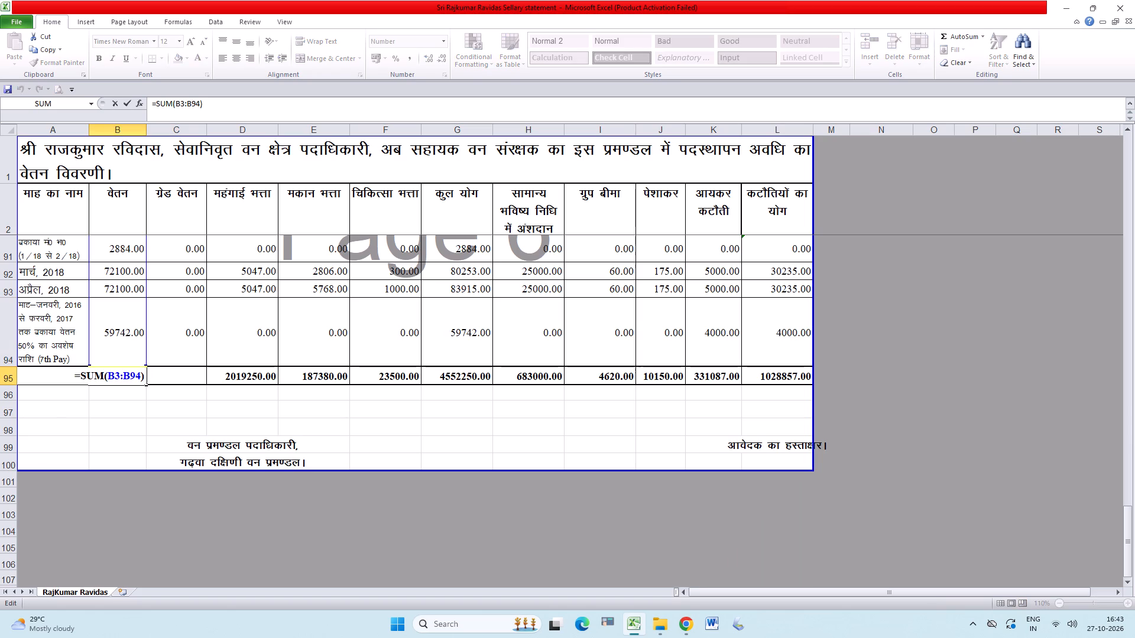
pyautogui.scroll(7, 132, 435)
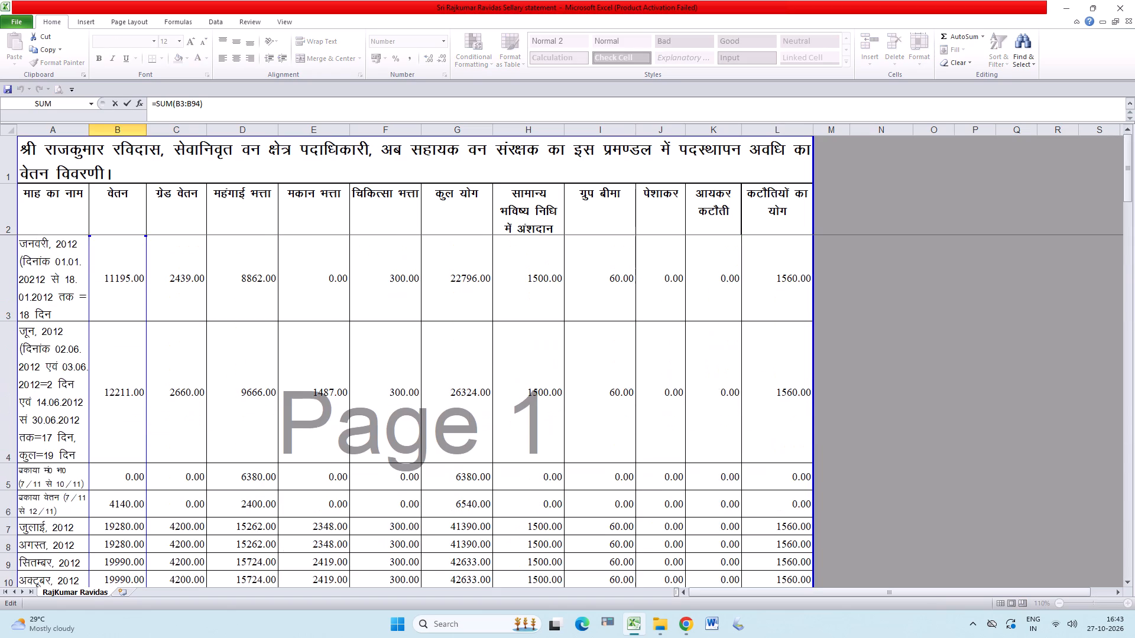
pyautogui.scroll(2, 132, 435)
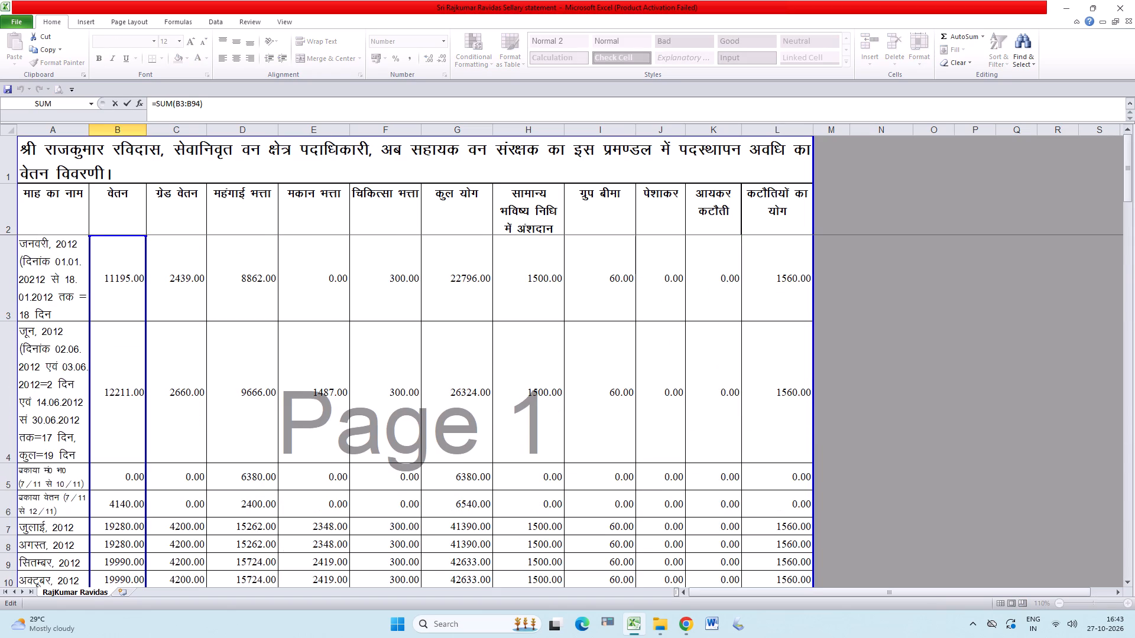
pyautogui.scroll(3, 121, 307)
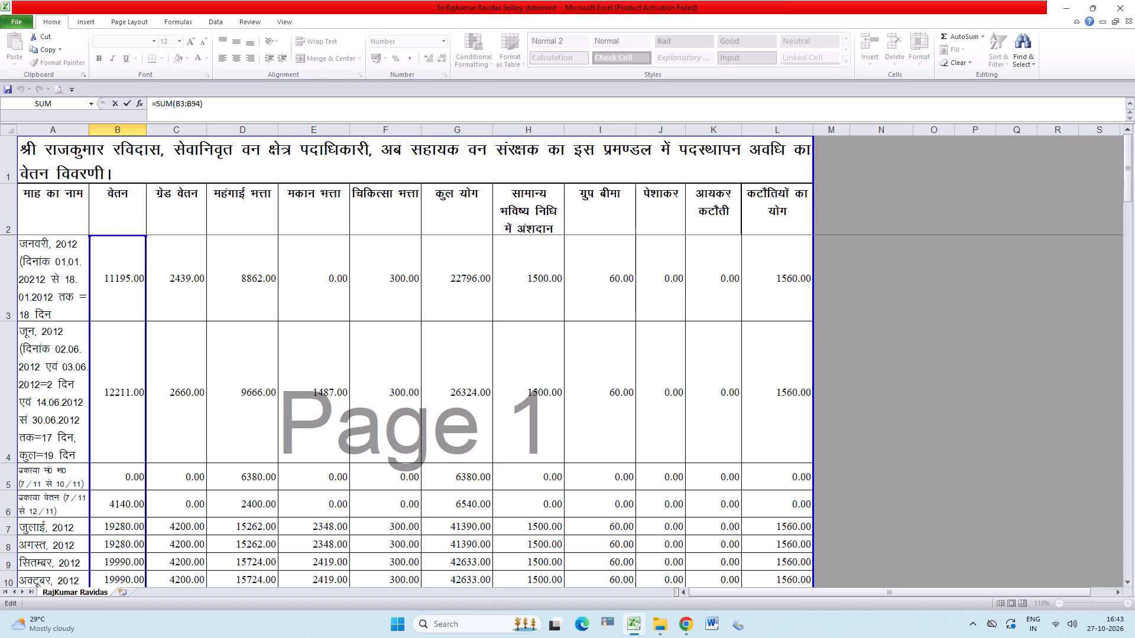
pyautogui.press('Return')
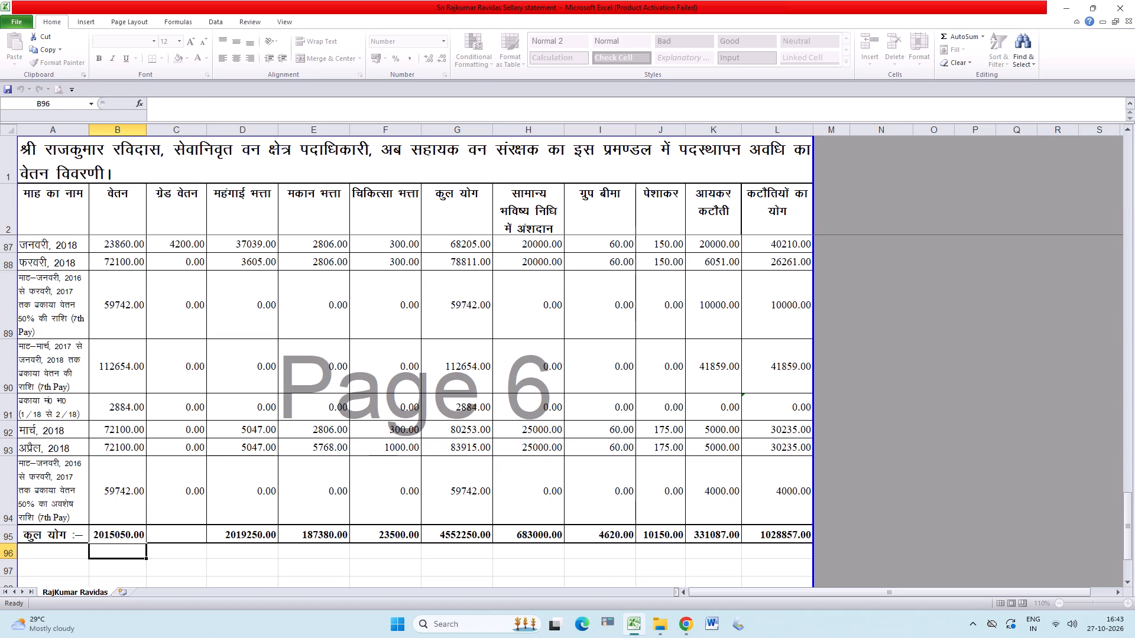
pyautogui.click(177, 534)
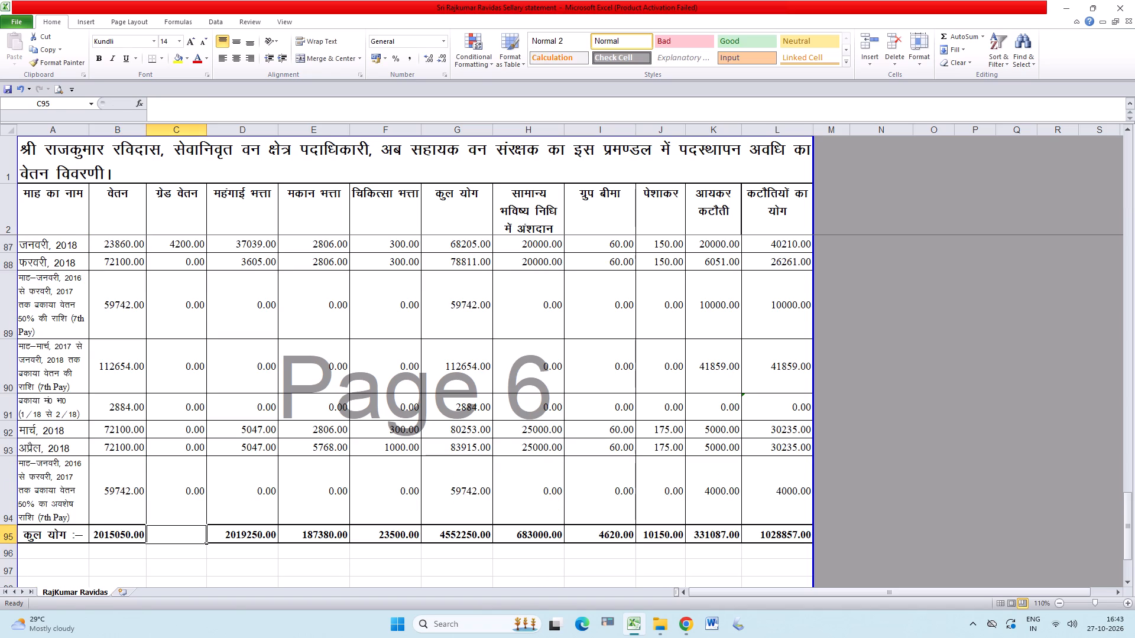
pyautogui.click(116, 538)
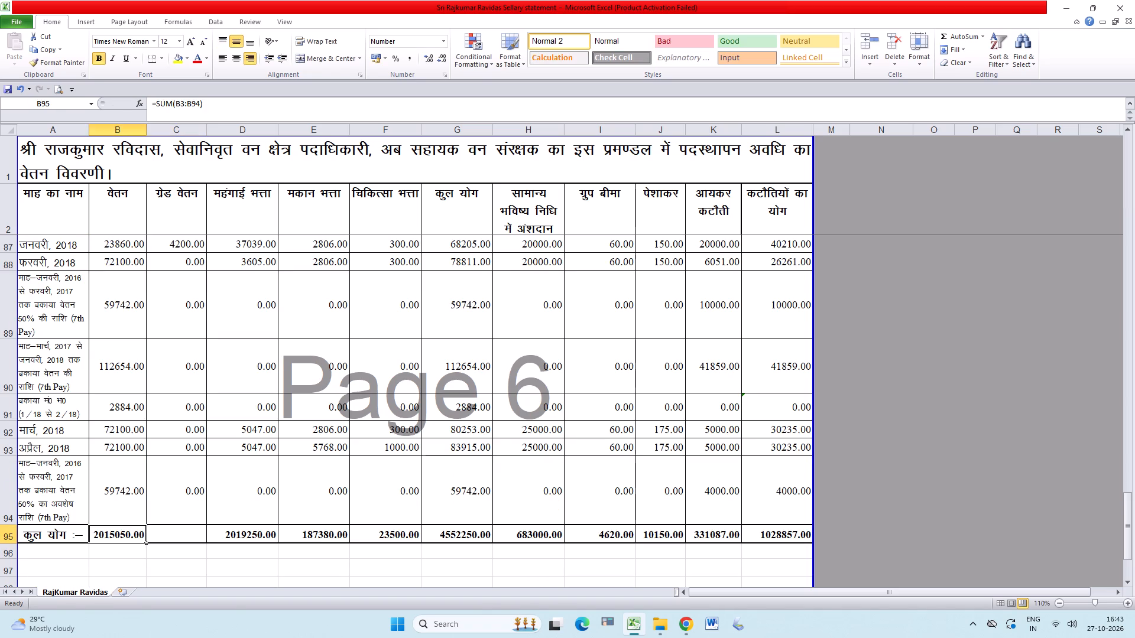
pyautogui.moveTo(147, 543); pyautogui.dragTo(272, 541)
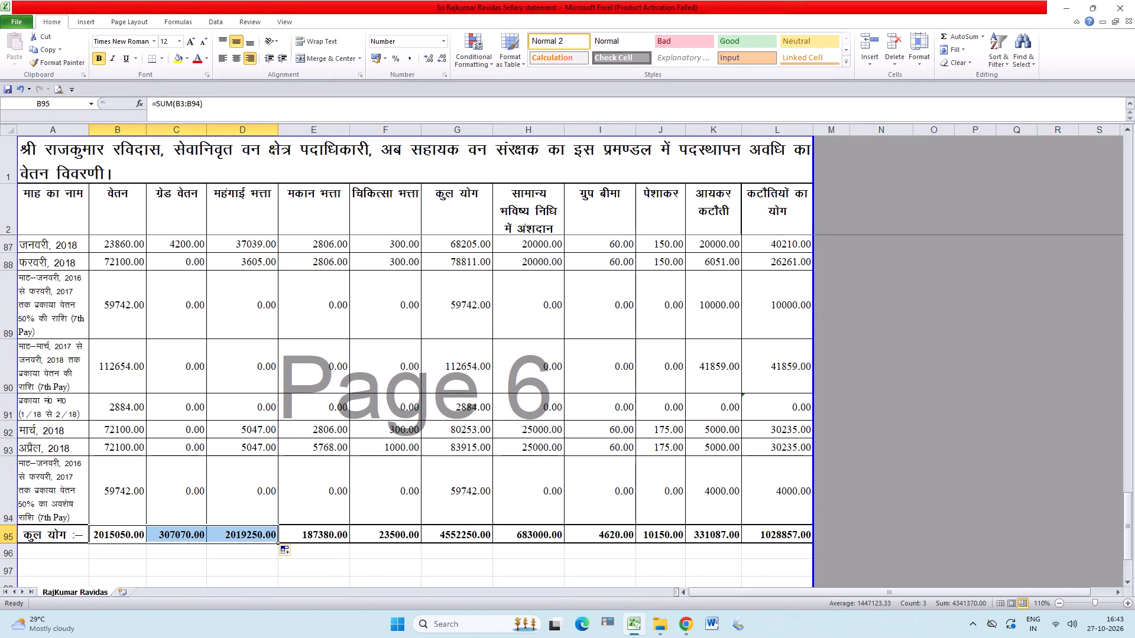
pyautogui.moveTo(278, 541); pyautogui.dragTo(803, 540)
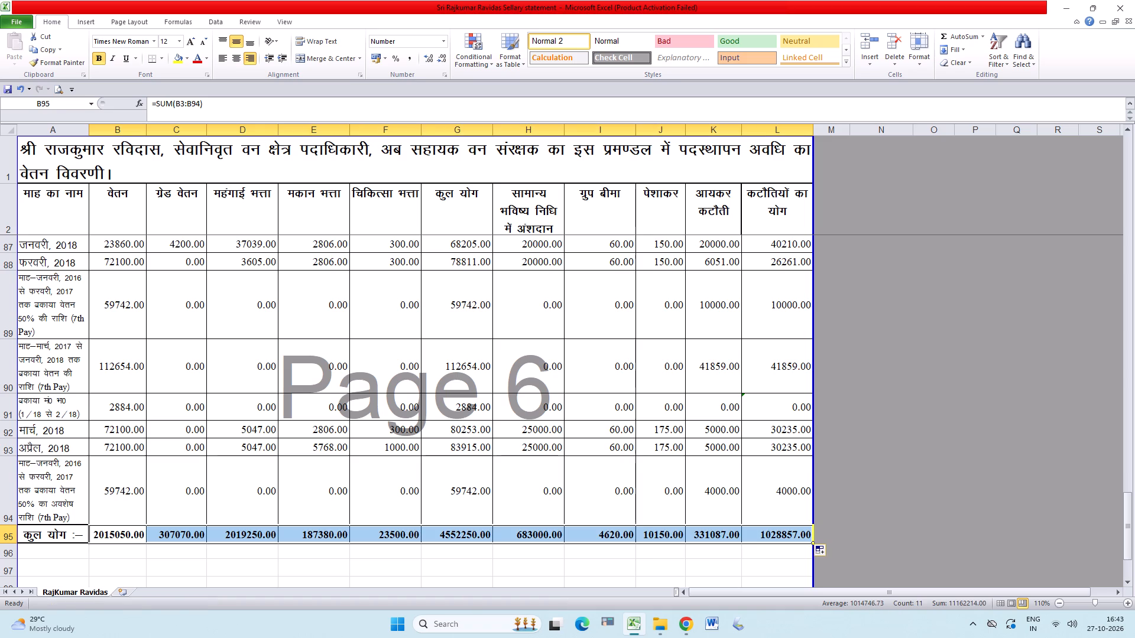
pyautogui.click(692, 538)
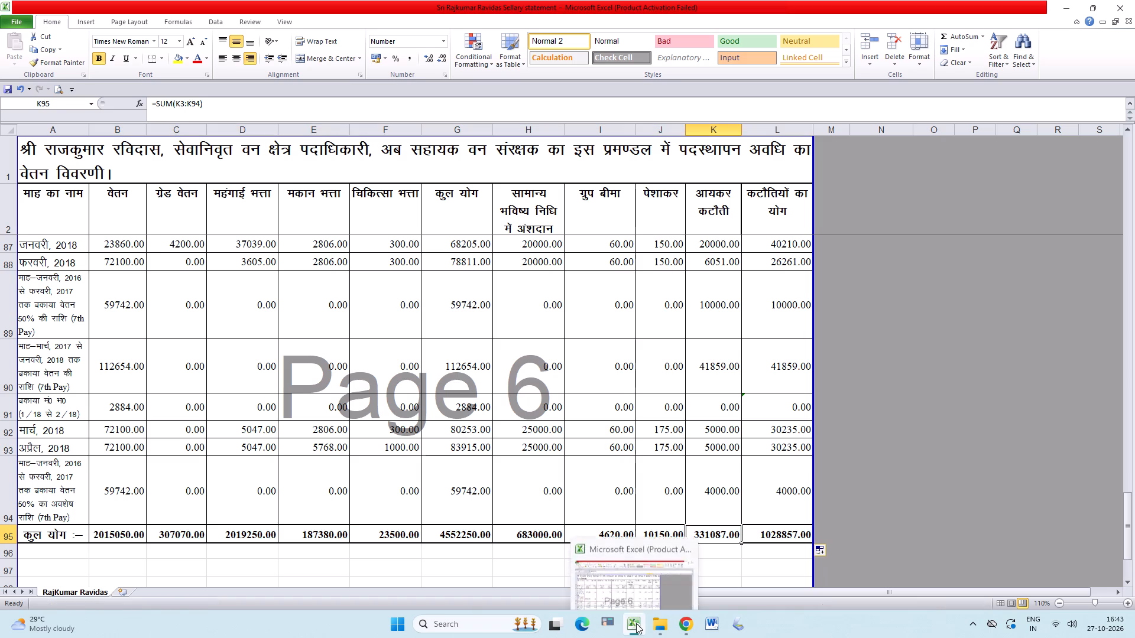
# Save the workbook with the refilled totals row.
pyautogui.hotkey('ctrl', 's')
pyautogui.hotkey('ctrl', 's')
pyautogui.hotkey('ctrl', 's')
# Open the print preview of the salary statement.
pyautogui.hotkey('ctrl', 'F2')
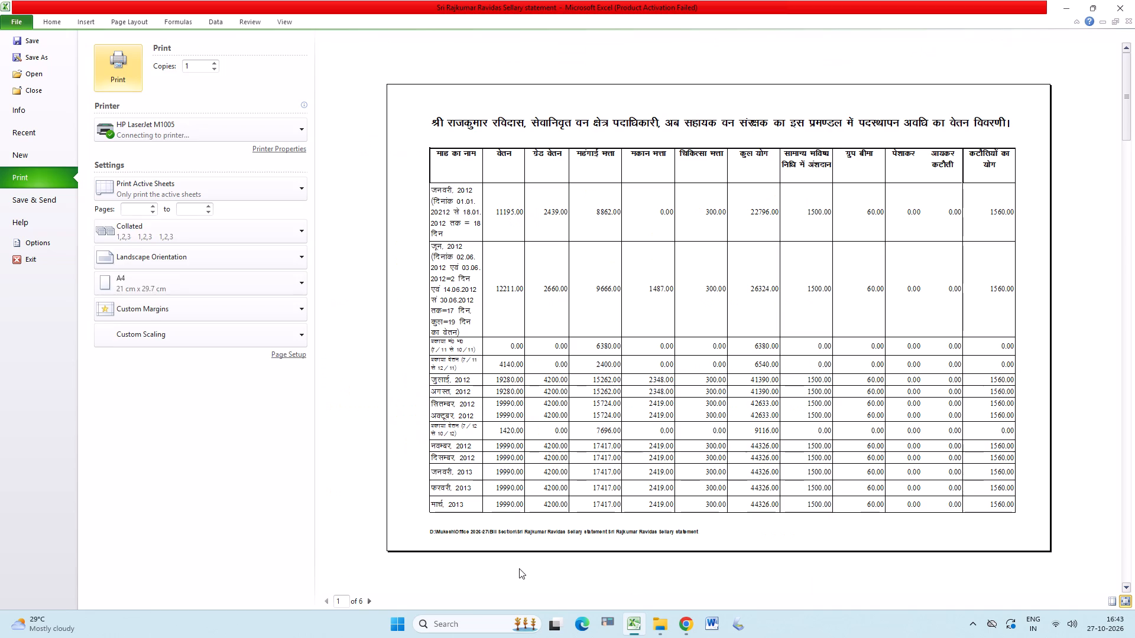
# Review all six pages of the salary statement in the print preview and return to the worksheet.
pyautogui.scroll(-2, 699, 436)
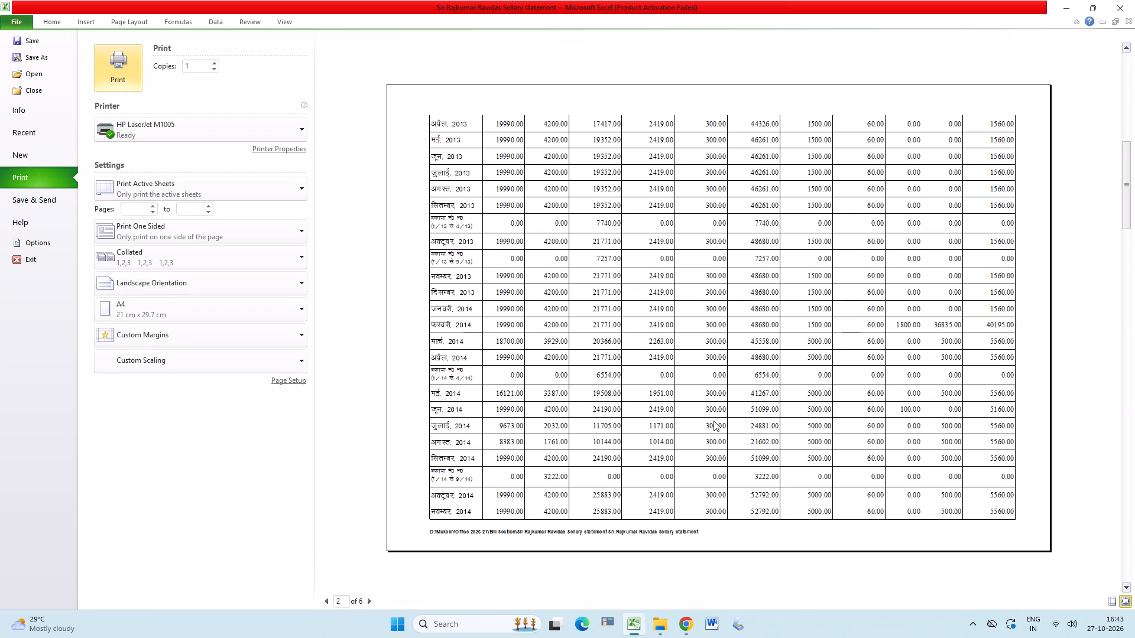
pyautogui.scroll(-1, 714, 421)
pyautogui.scroll(1, 714, 421)
pyautogui.scroll(-2, 714, 421)
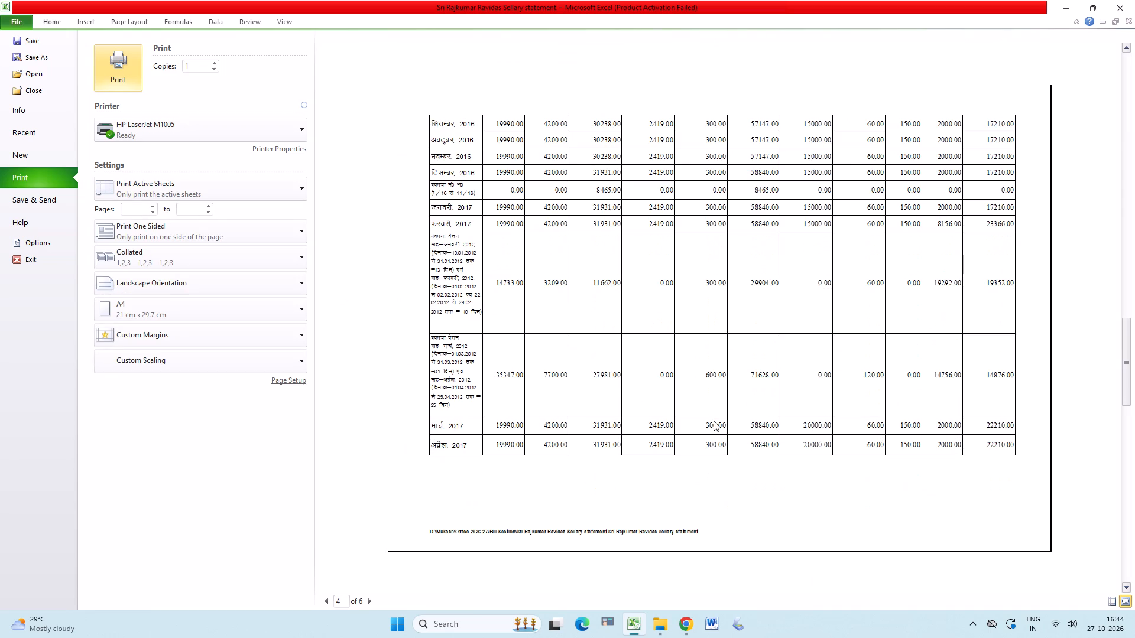
pyautogui.scroll(-3, 714, 421)
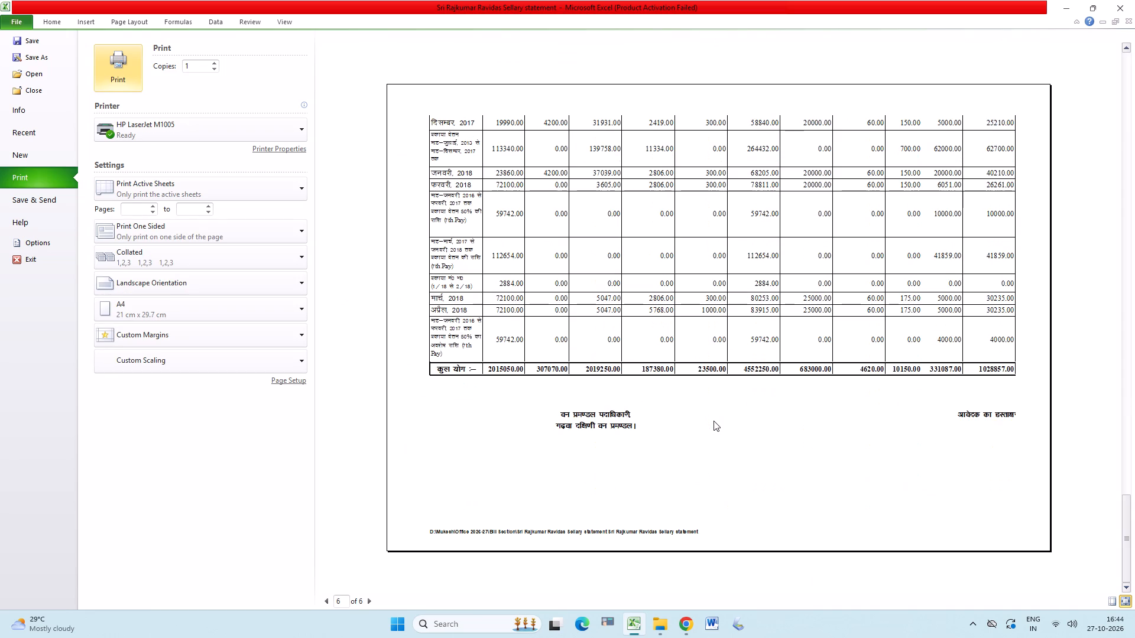
pyautogui.scroll(-3, 714, 421)
pyautogui.scroll(1, 714, 418)
pyautogui.scroll(-1, 714, 418)
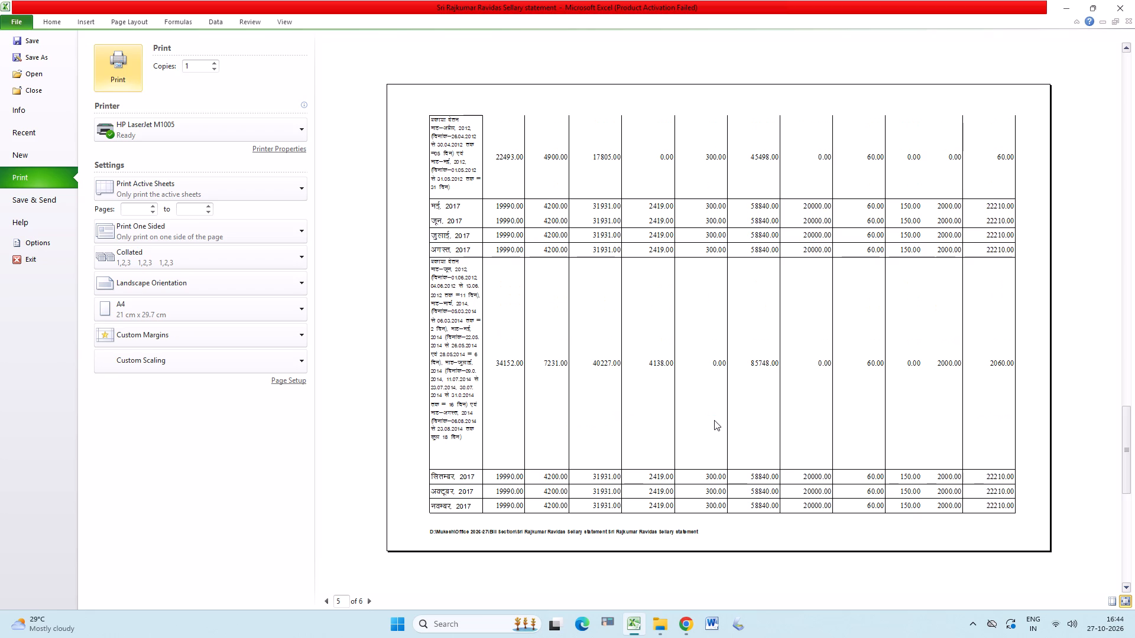
pyautogui.scroll(-2, 714, 420)
pyautogui.scroll(2, 714, 420)
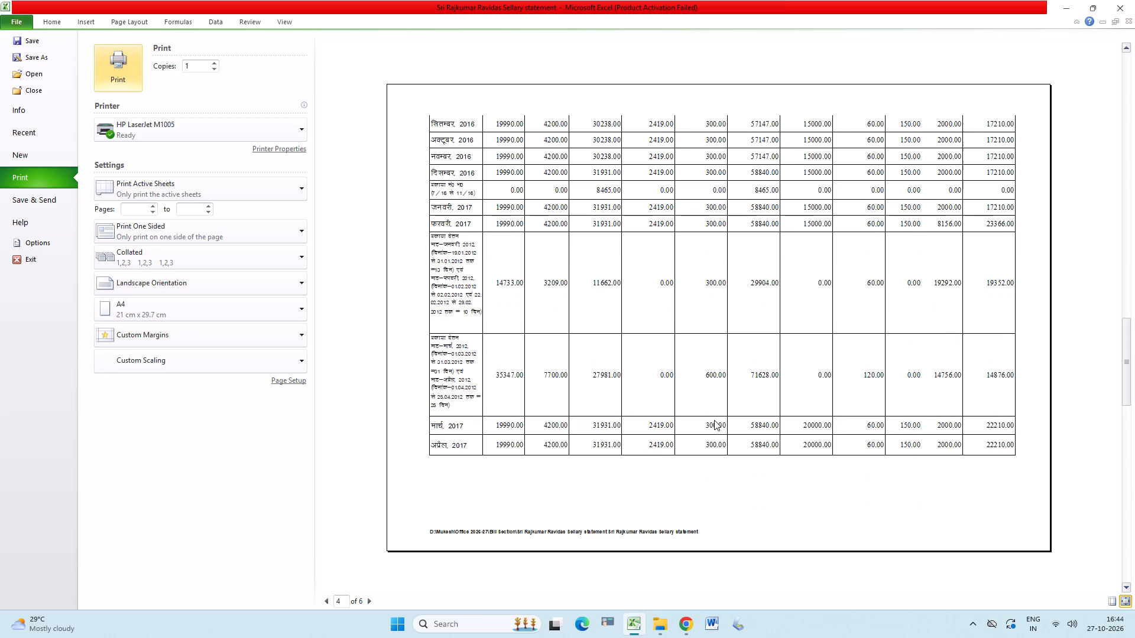
pyautogui.scroll(4, 714, 420)
pyautogui.scroll(-10, 714, 420)
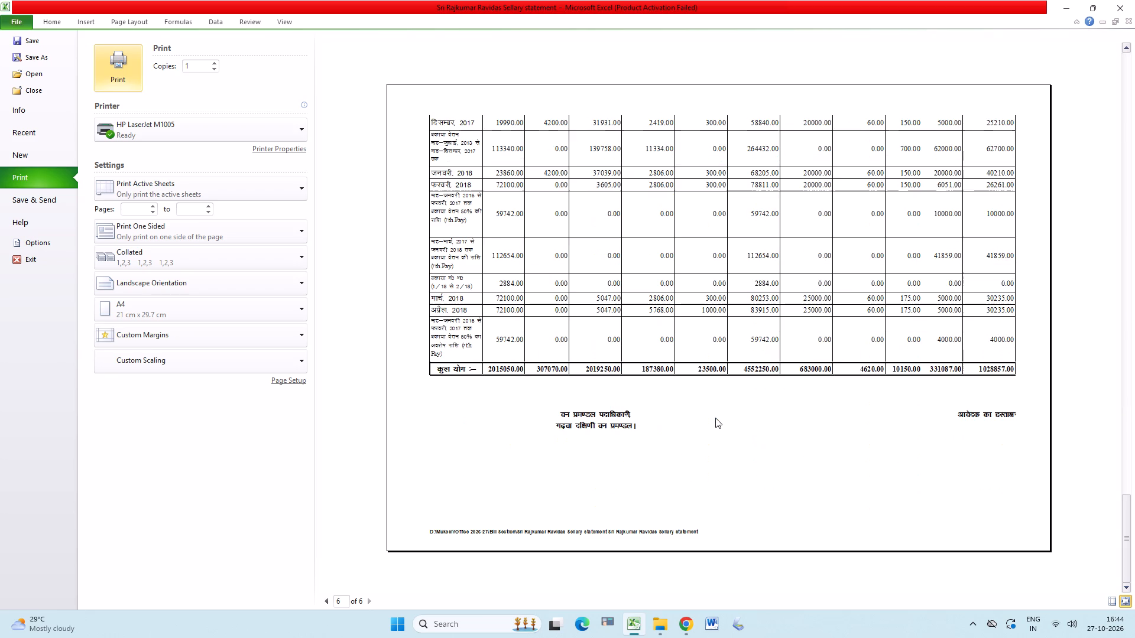
pyautogui.scroll(-1, 715, 418)
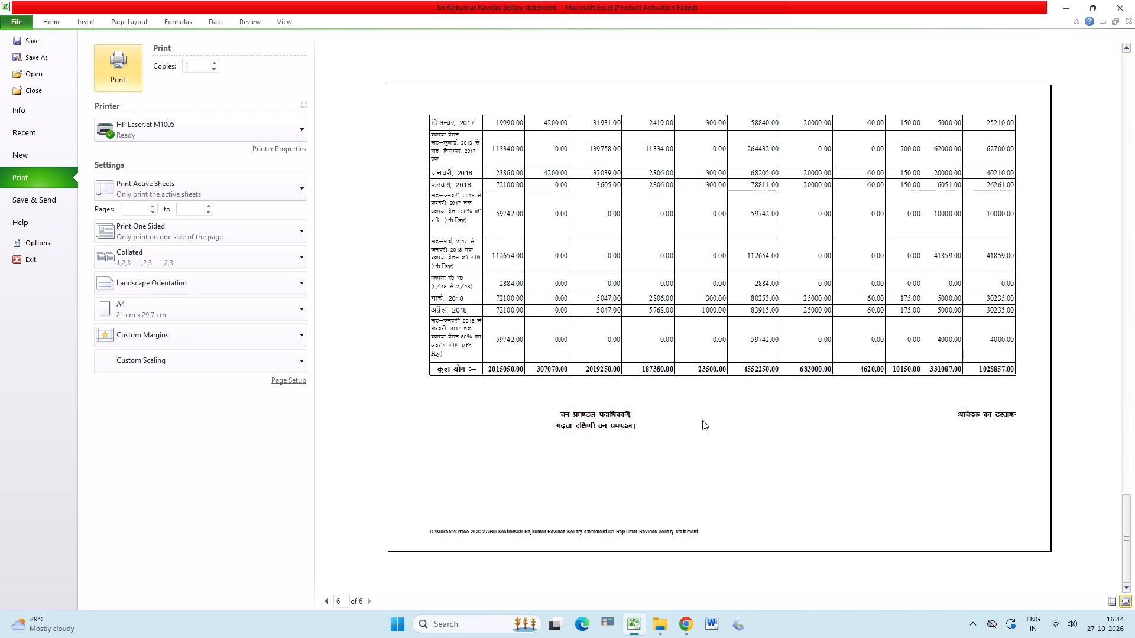
pyautogui.scroll(-2, 700, 424)
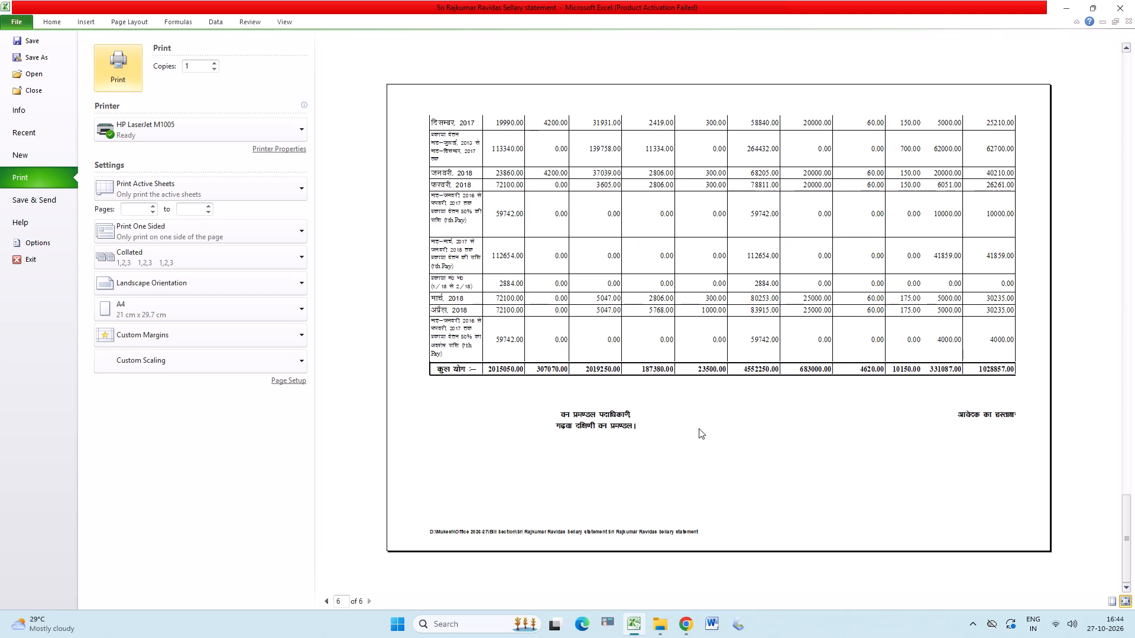
pyautogui.click(46, 21)
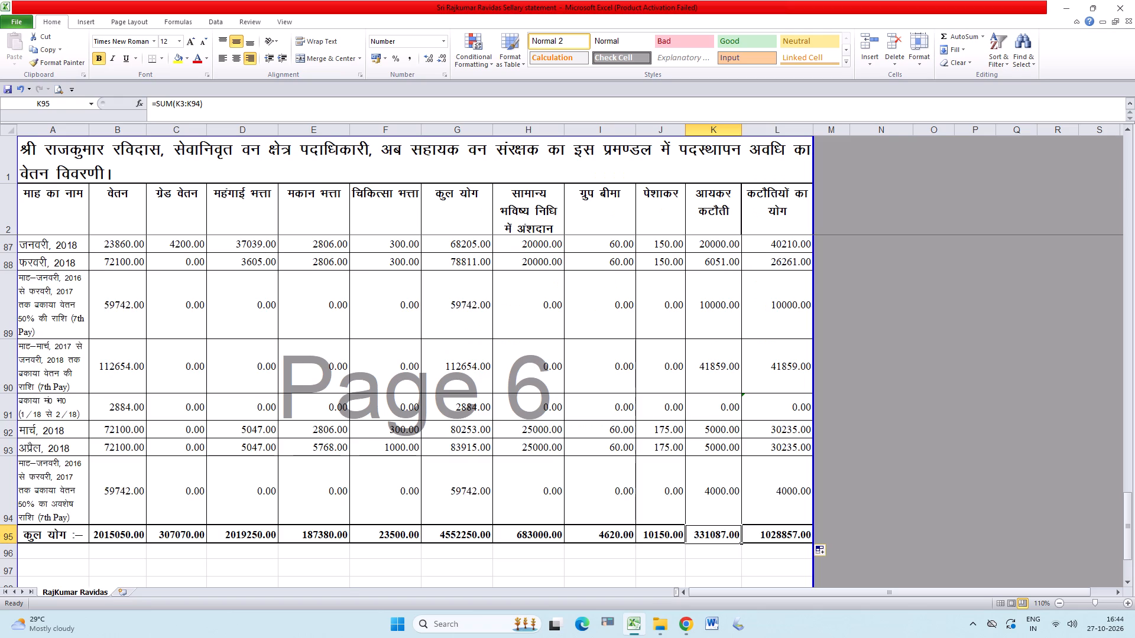
# Save the salary statement workbook after reviewing the preview.
pyautogui.hotkey('ctrl', 's')
pyautogui.hotkey('ctrl', 's')
pyautogui.hotkey('ctrl', 's')
pyautogui.hotkey('ctrl', 's')
pyautogui.hotkey('ctrl', 's')
pyautogui.hotkey('ctrl', 's')
pyautogui.hotkey('ctrl', 's')
pyautogui.hotkey('ctrl', 's')
pyautogui.hotkey('ctrl', 's')
pyautogui.hotkey('ctrl', 's')
# Check the row height of the जनवरी, 2014 row and set the मार्च, 2018 and अप्रैल, 2018 rows to height 28.
pyautogui.scroll(4, 86, 456)
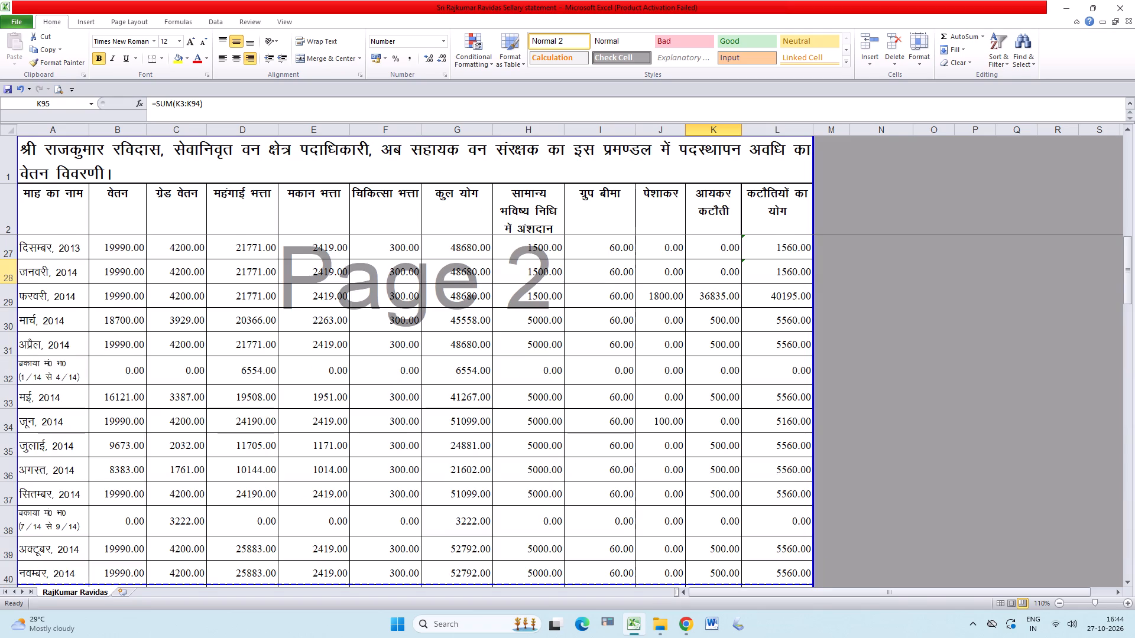
pyautogui.click(11, 270)
pyautogui.rightClick(11, 270)
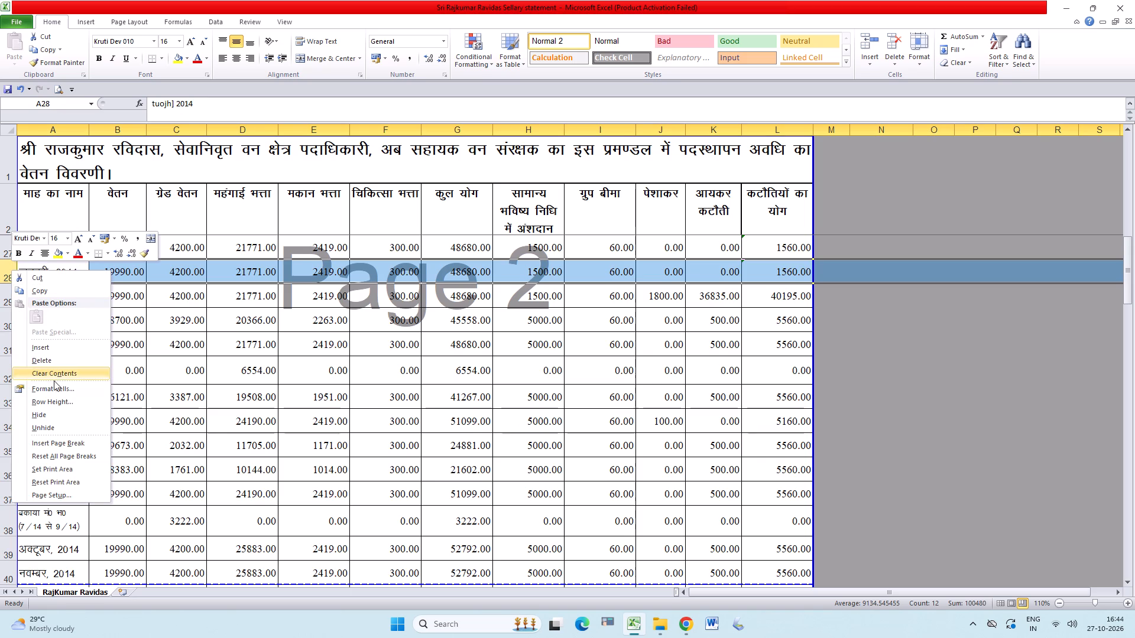
pyautogui.click(56, 401)
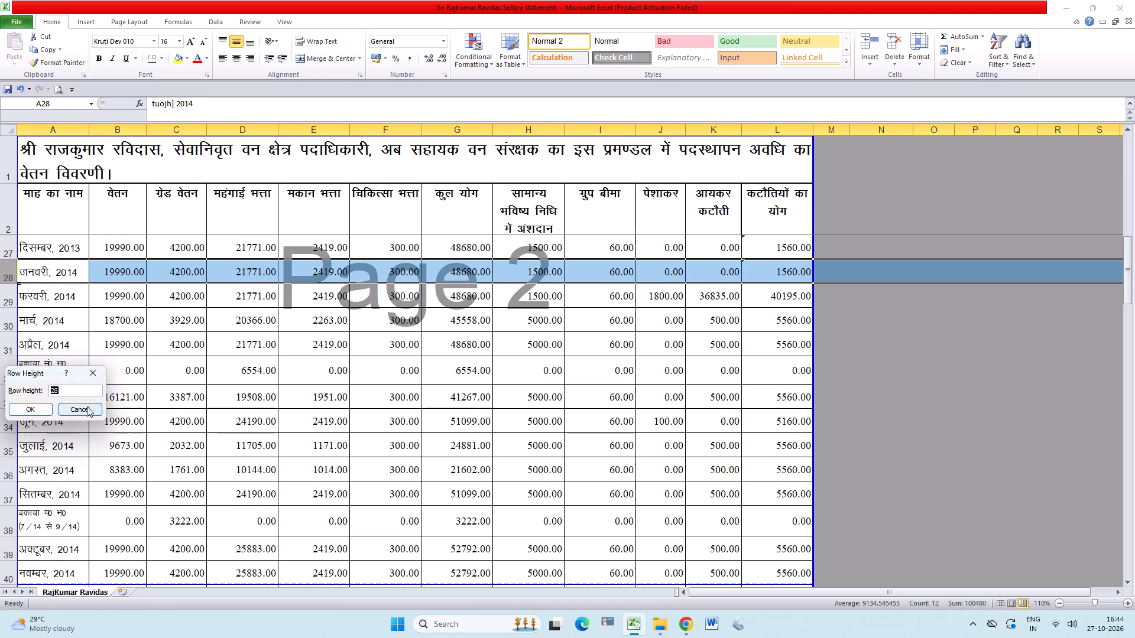
pyautogui.click(87, 406)
pyautogui.scroll(-2, 103, 419)
pyautogui.scroll(-1, 164, 406)
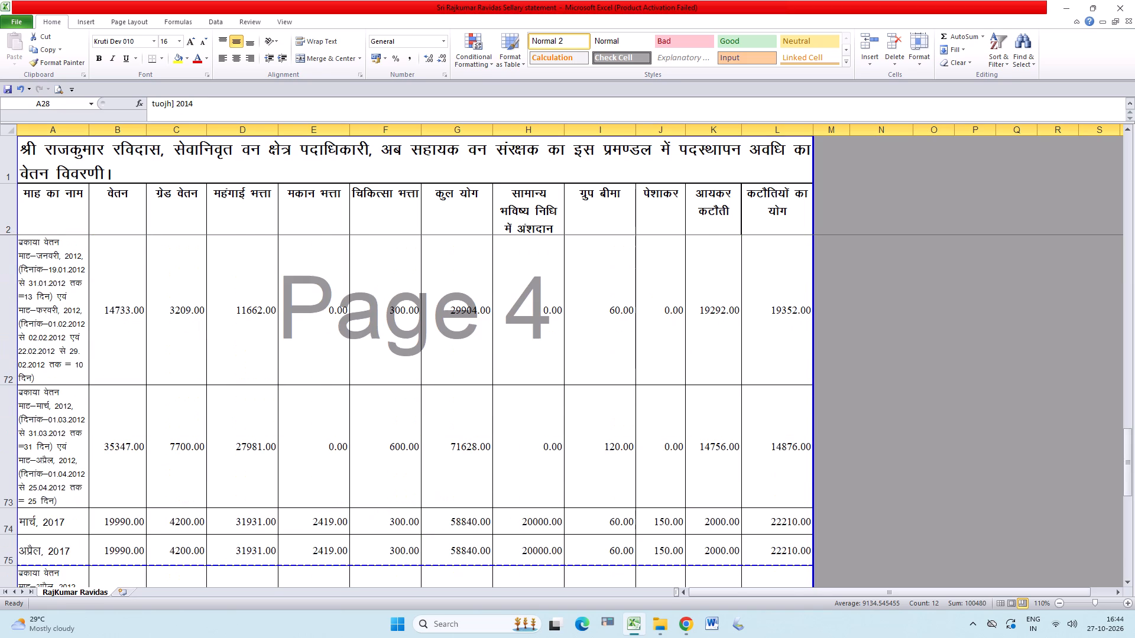
pyautogui.scroll(-1, 164, 406)
pyautogui.scroll(1, 165, 406)
pyautogui.scroll(-1, 136, 436)
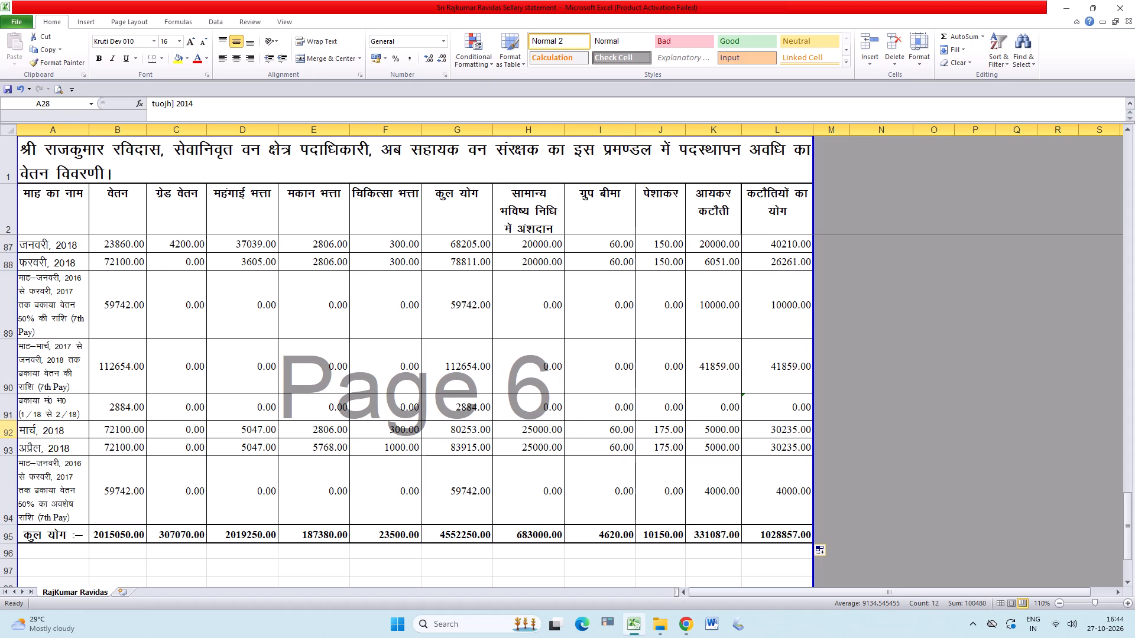
pyautogui.moveTo(1, 431); pyautogui.dragTo(2, 440)
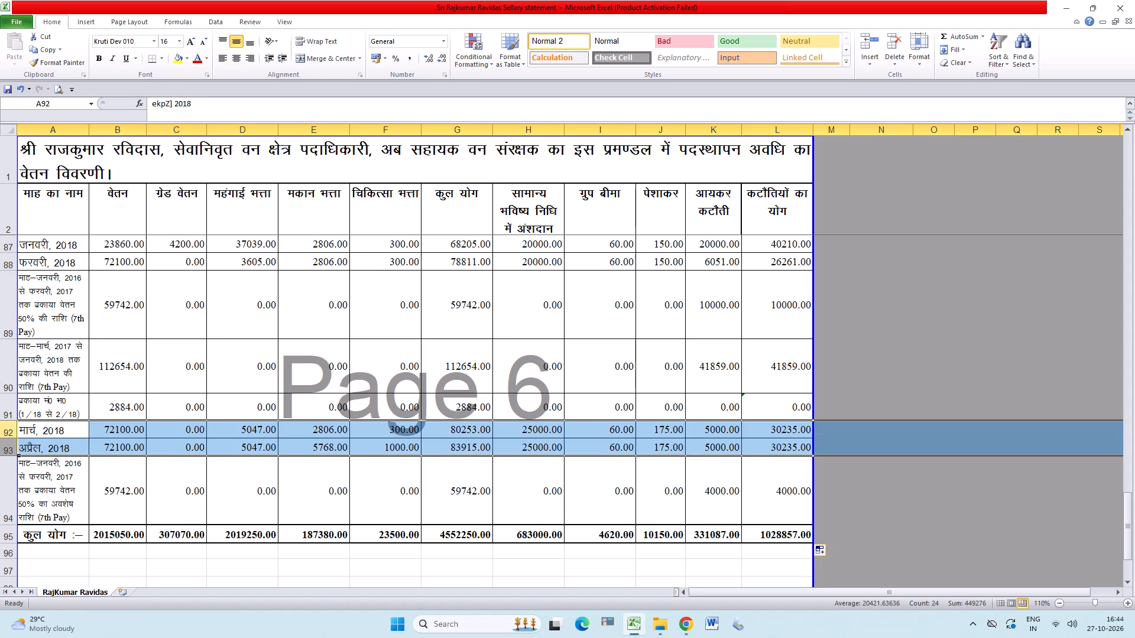
pyautogui.rightClick(7, 435)
pyautogui.click(56, 334)
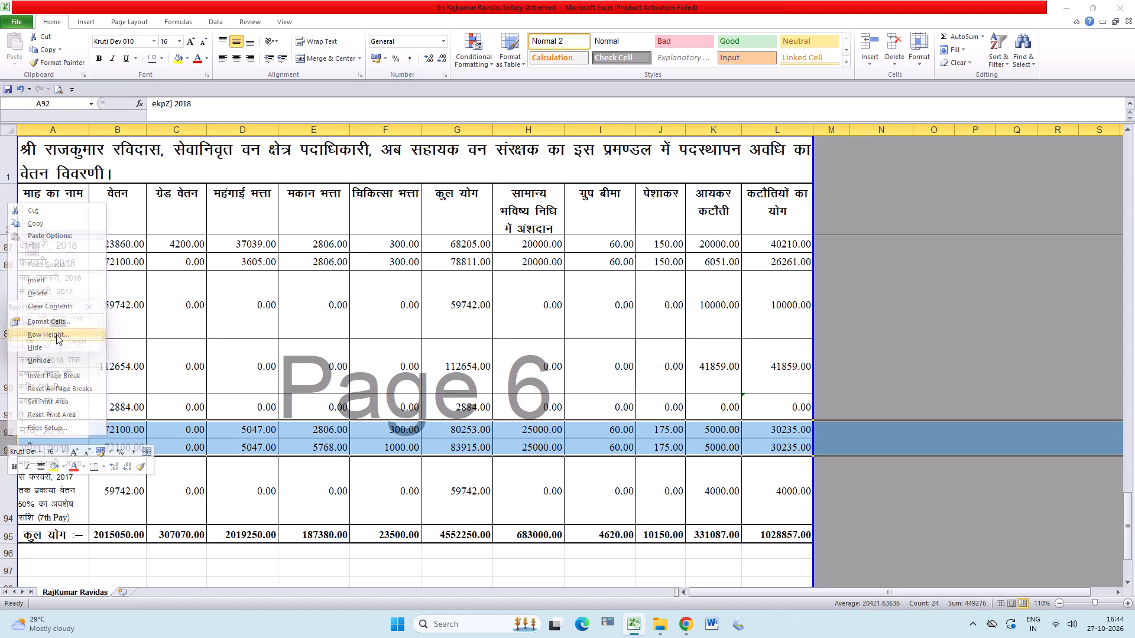
pyautogui.write('28')
pyautogui.press('Return')
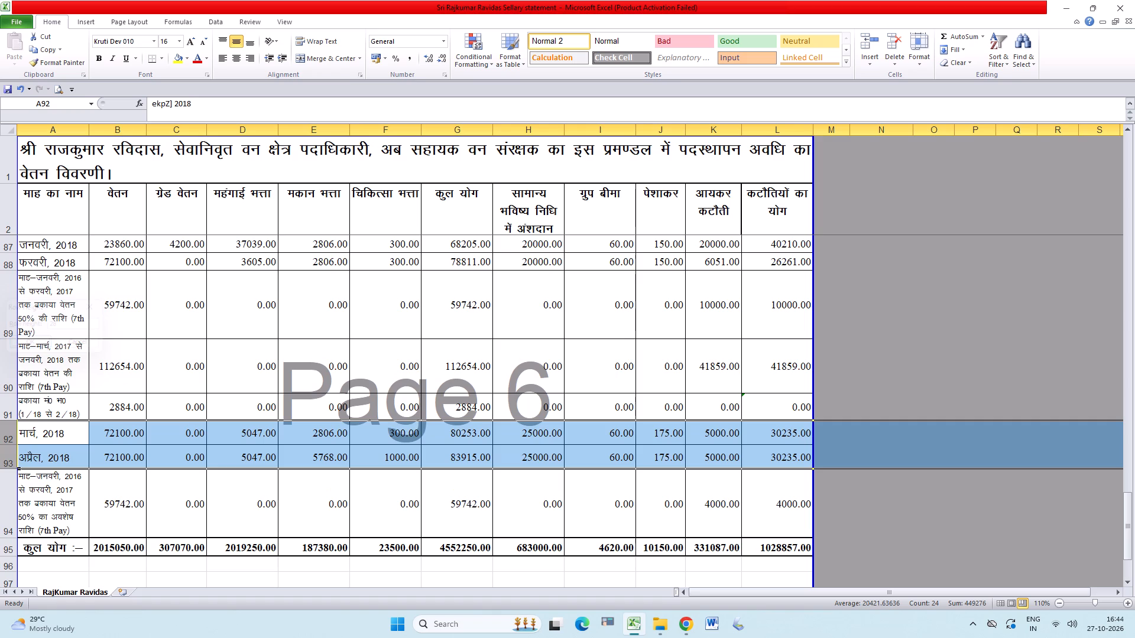
# Save the workbook with the adjusted row heights.
pyautogui.hotkey('ctrl', 's')
pyautogui.hotkey('ctrl', 's')
# Move the applicant signature label आवेदक का हस्ताक्षर from L99 to K99 below the totals.
pyautogui.scroll(-1, 527, 500)
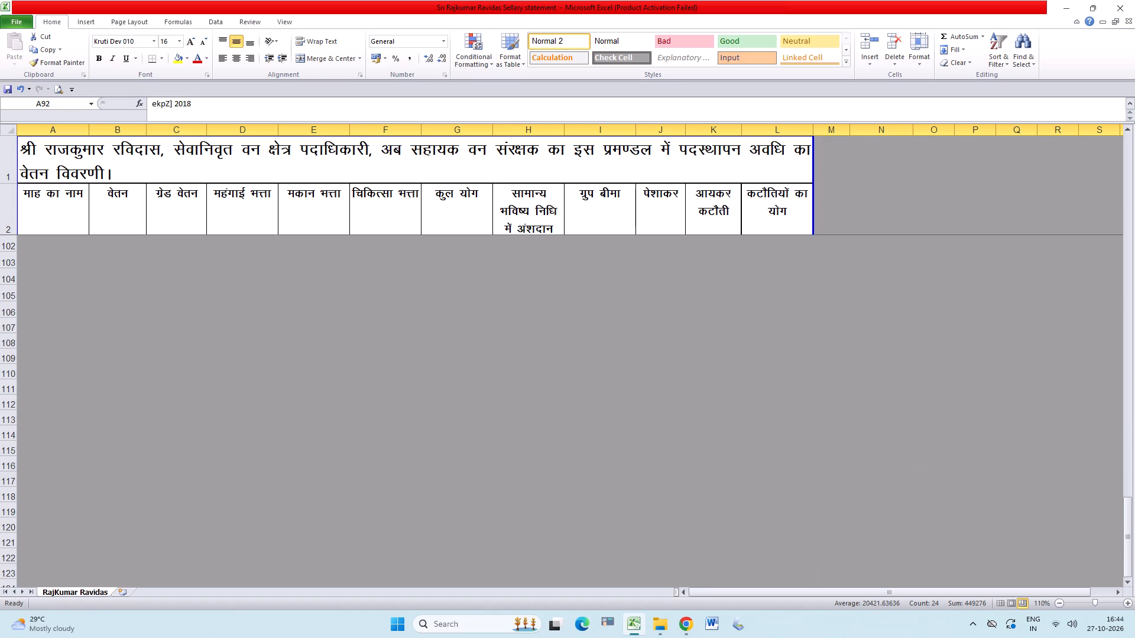
pyautogui.moveTo(1131, 535); pyautogui.dragTo(1126, 496)
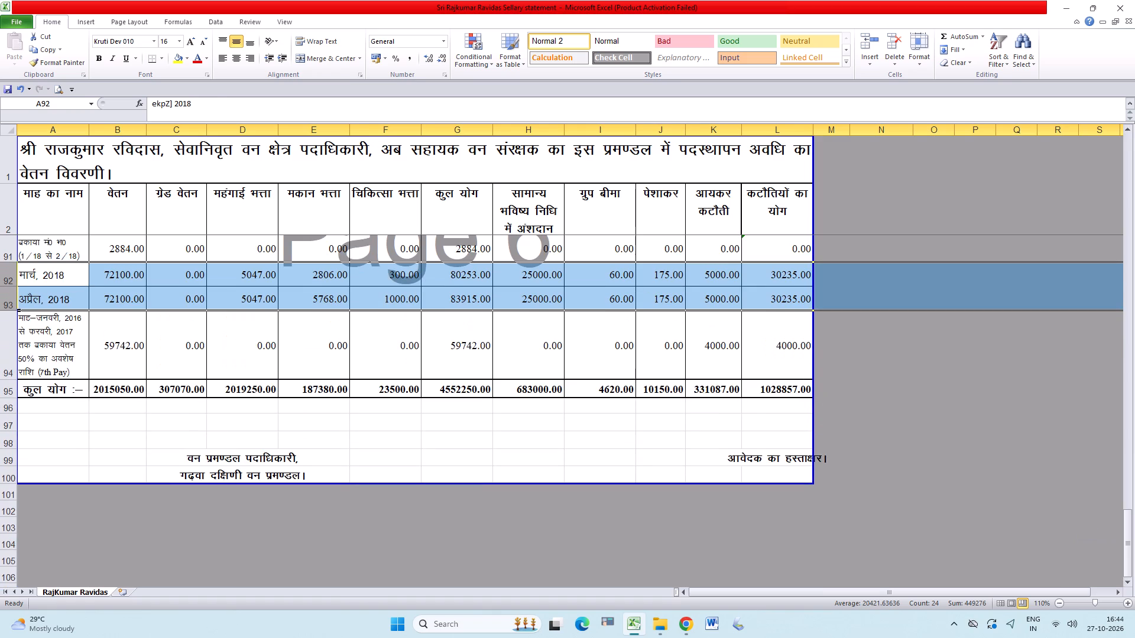
pyautogui.click(753, 460)
pyautogui.moveTo(768, 449); pyautogui.dragTo(725, 453)
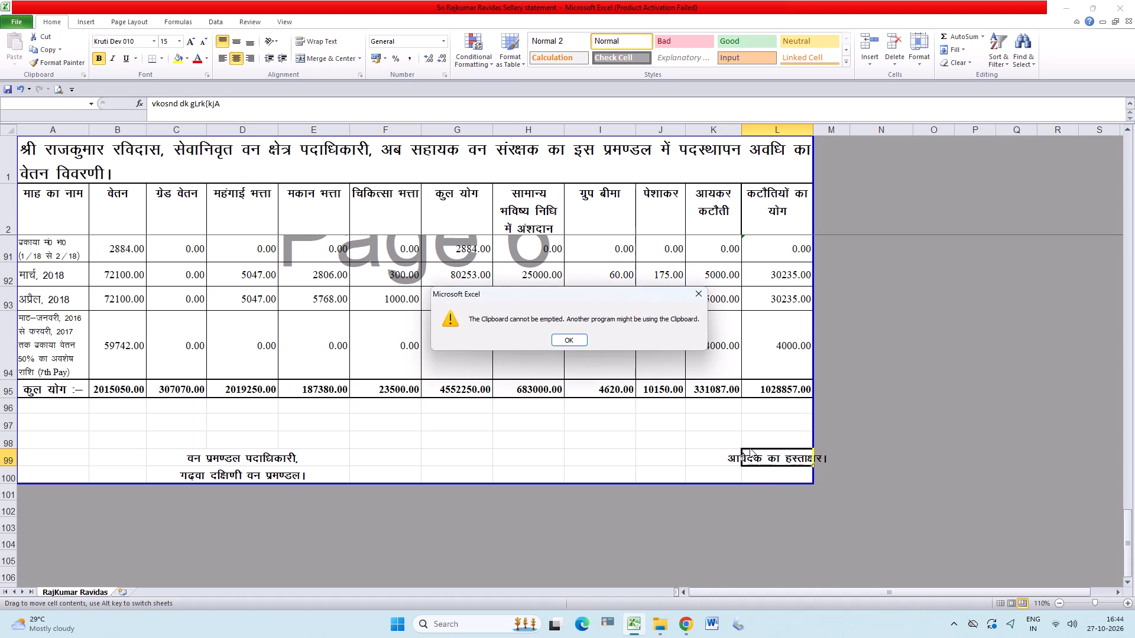
pyautogui.click(569, 341)
pyautogui.click(797, 435)
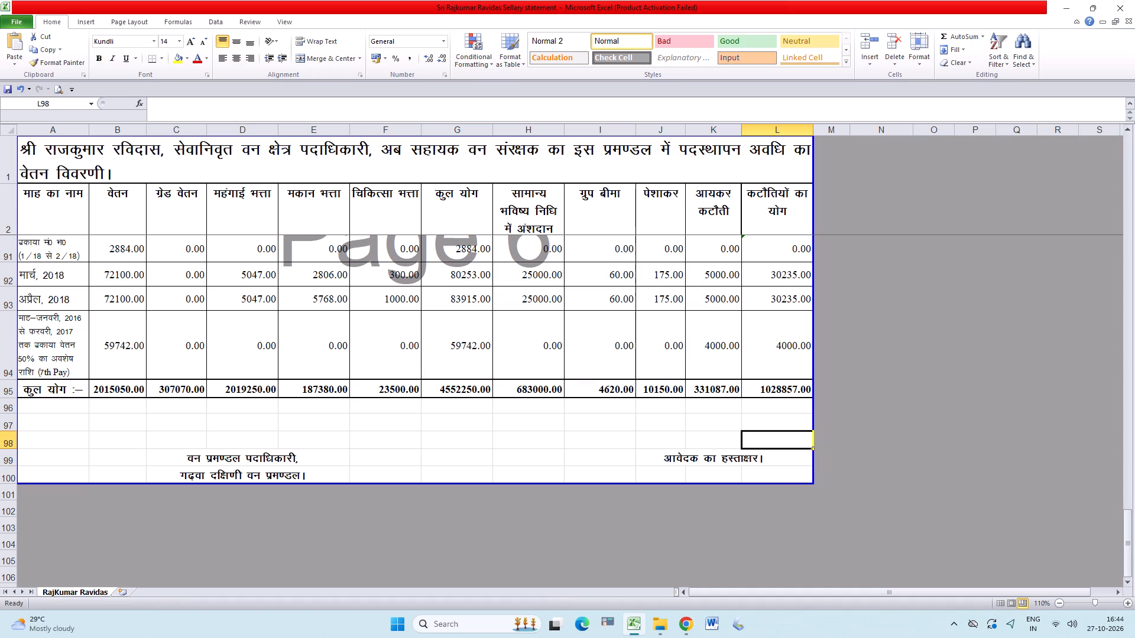
# Save the workbook with the applicant signature label moved.
pyautogui.hotkey('ctrl', 's')
pyautogui.hotkey('ctrl', 's')
pyautogui.click(622, 432)
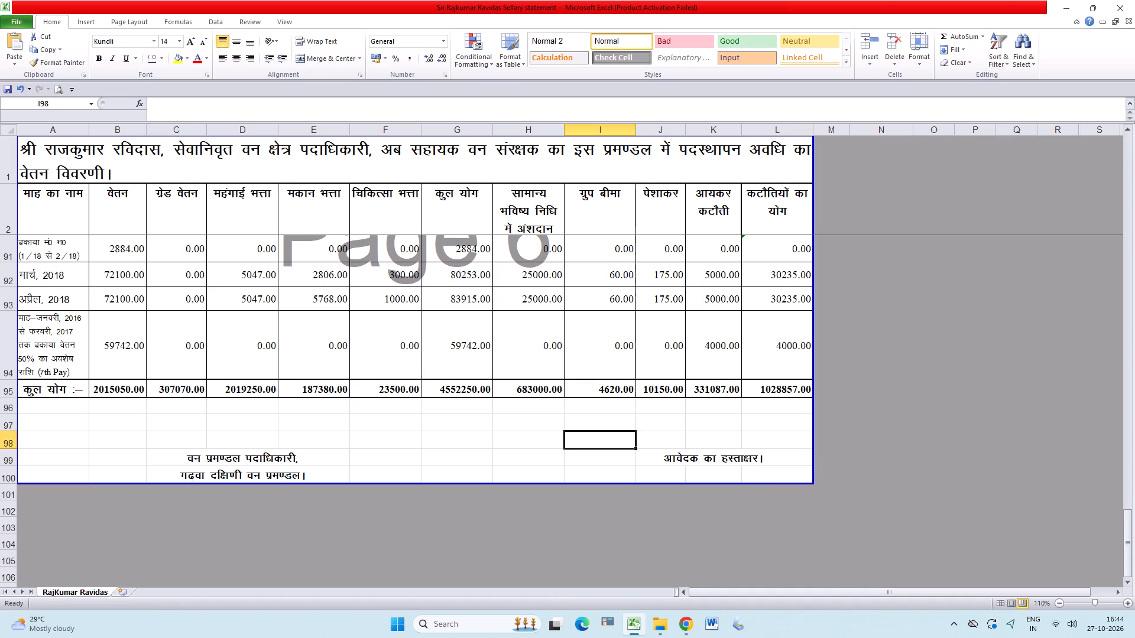
# Move the two-line वन प्रमण्डल पदाधिकारी signature block from D99:D100 to B99:B100.
pyautogui.moveTo(244, 454); pyautogui.dragTo(248, 473)
pyautogui.moveTo(255, 449); pyautogui.dragTo(255, 448)
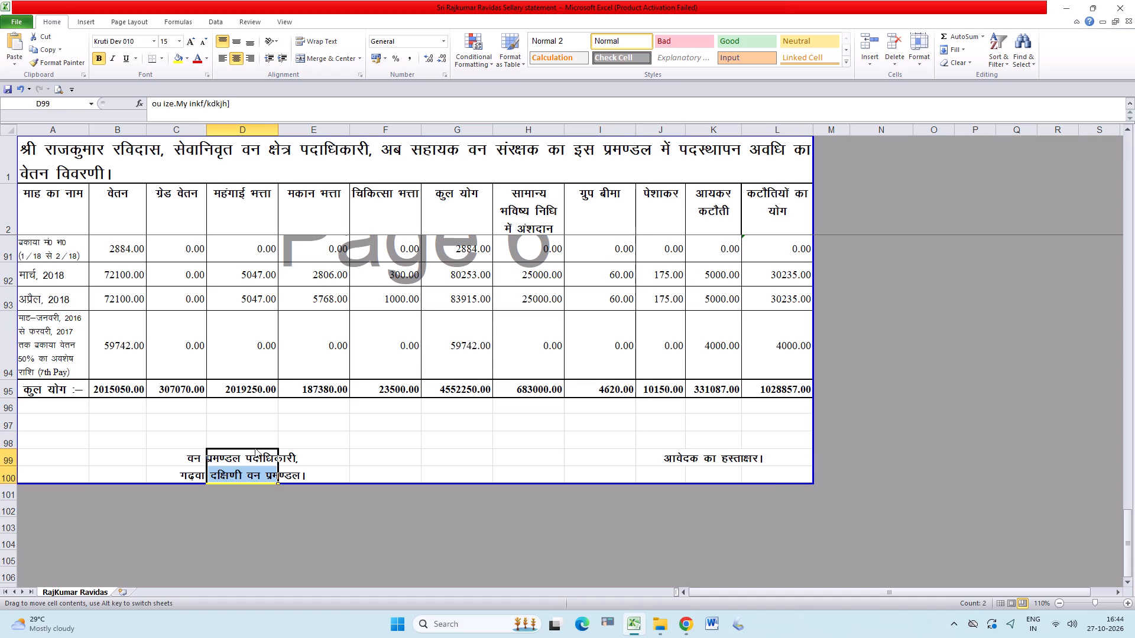
pyautogui.moveTo(255, 448); pyautogui.dragTo(142, 455)
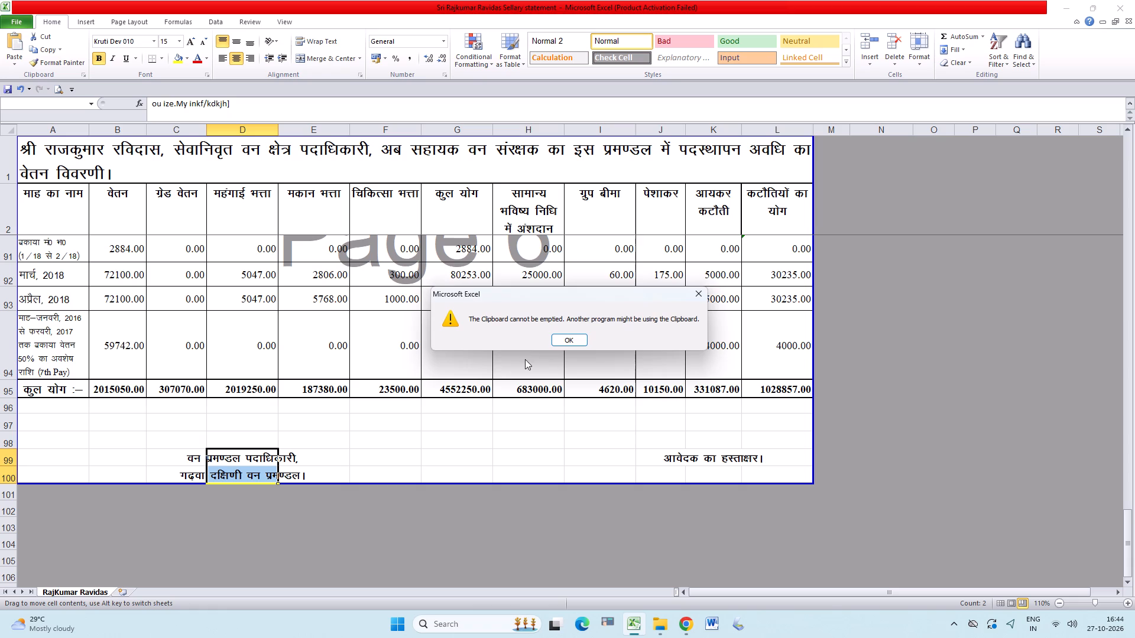
pyautogui.click(573, 338)
pyautogui.click(350, 451)
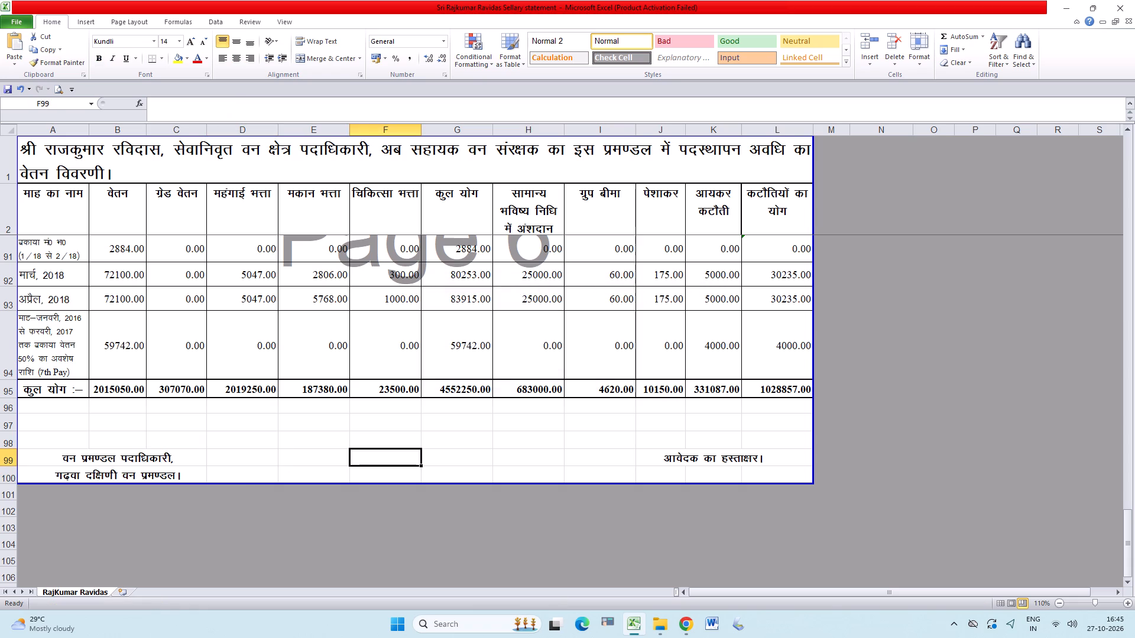
# Open the print preview again and review the statement's pages, including the signature lines on page 6.
pyautogui.hotkey('ctrl', 'F2')
pyautogui.scroll(-2, 524, 437)
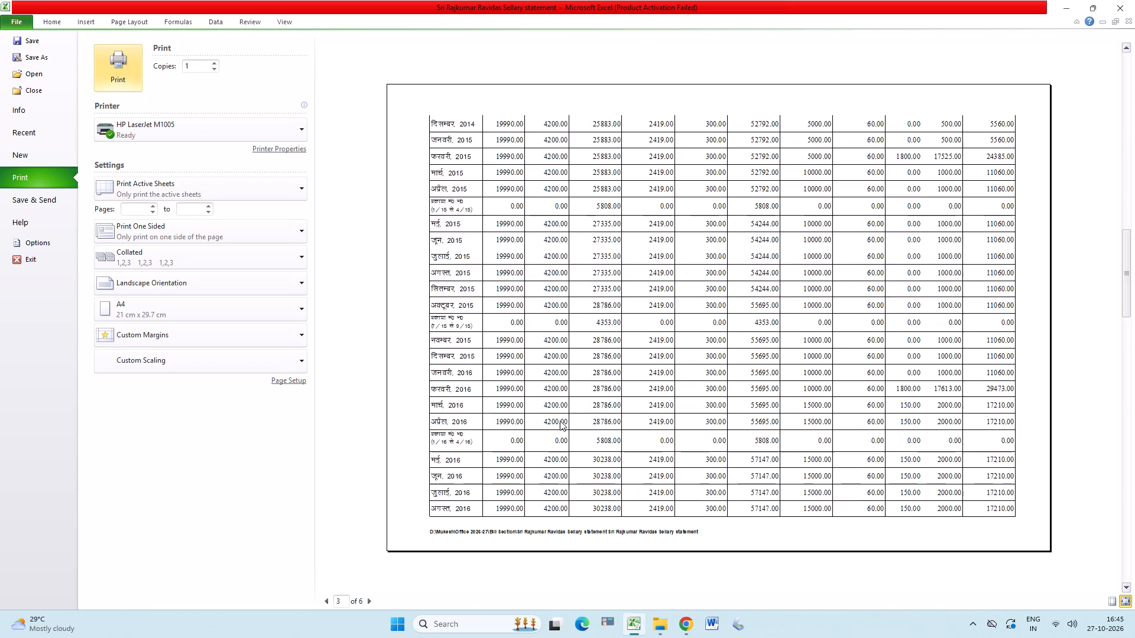
pyautogui.scroll(-5, 560, 421)
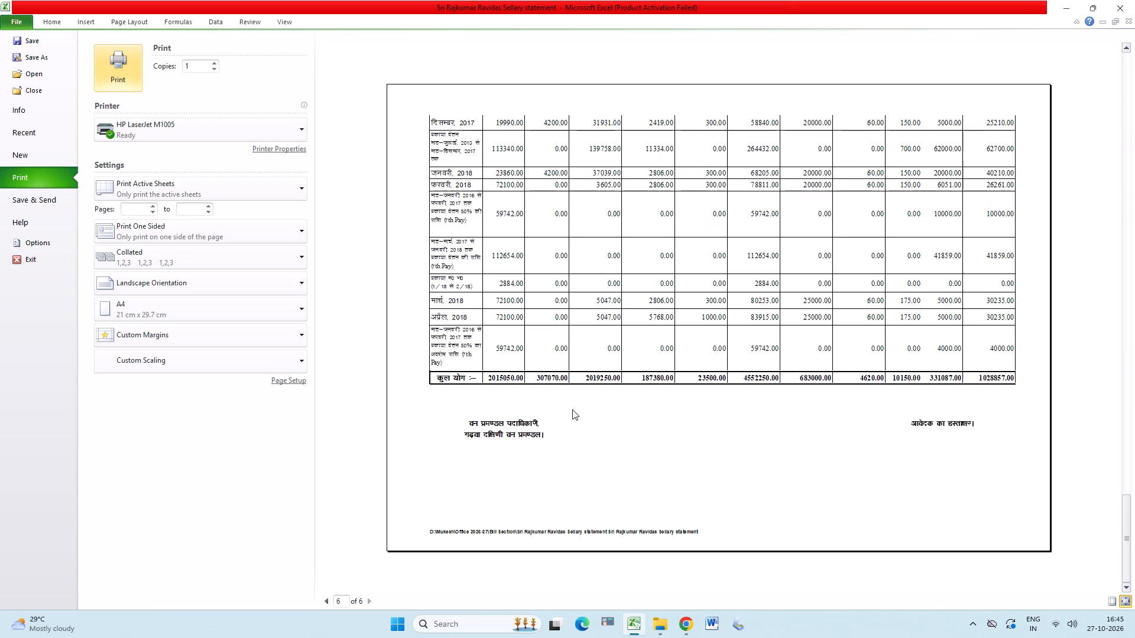
pyautogui.scroll(8, 579, 414)
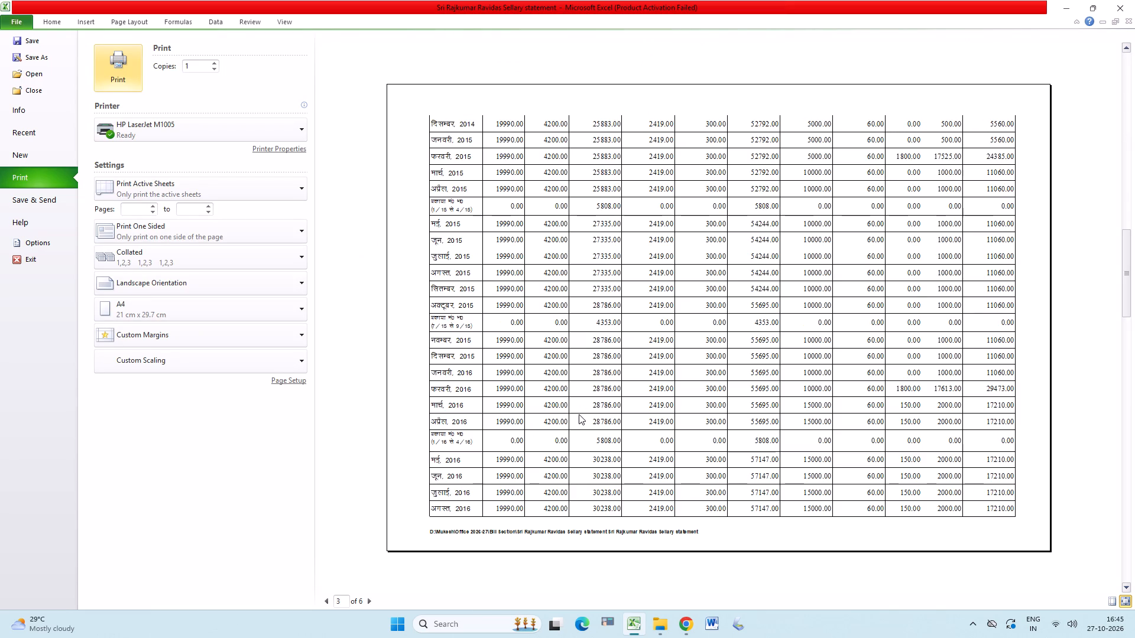
pyautogui.scroll(8, 579, 414)
pyautogui.scroll(-11, 579, 416)
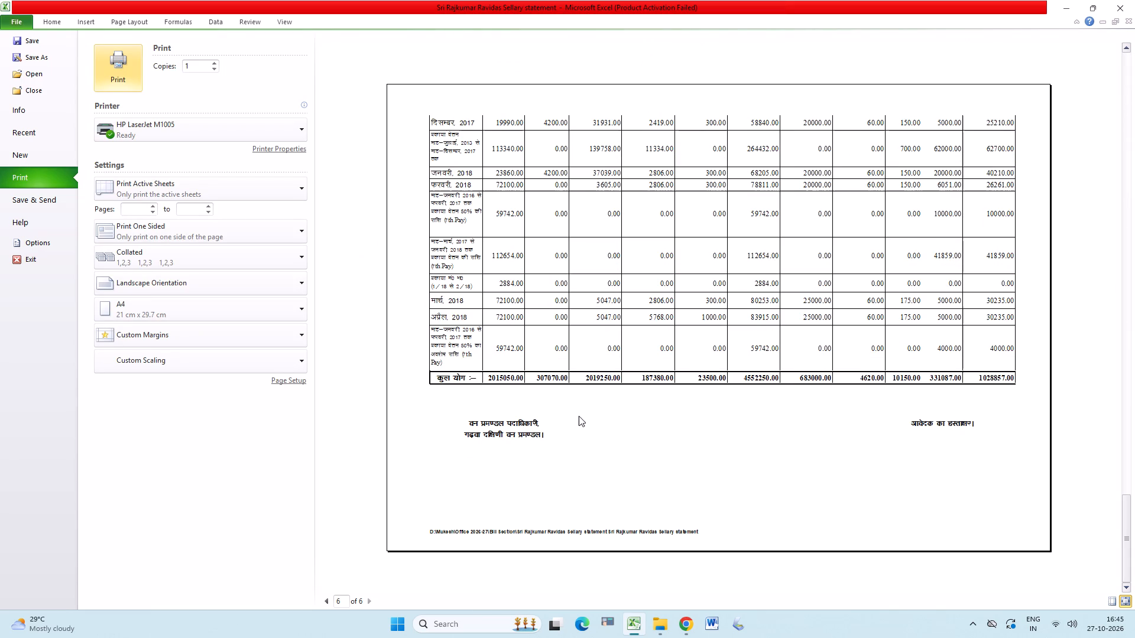
pyautogui.scroll(8, 579, 416)
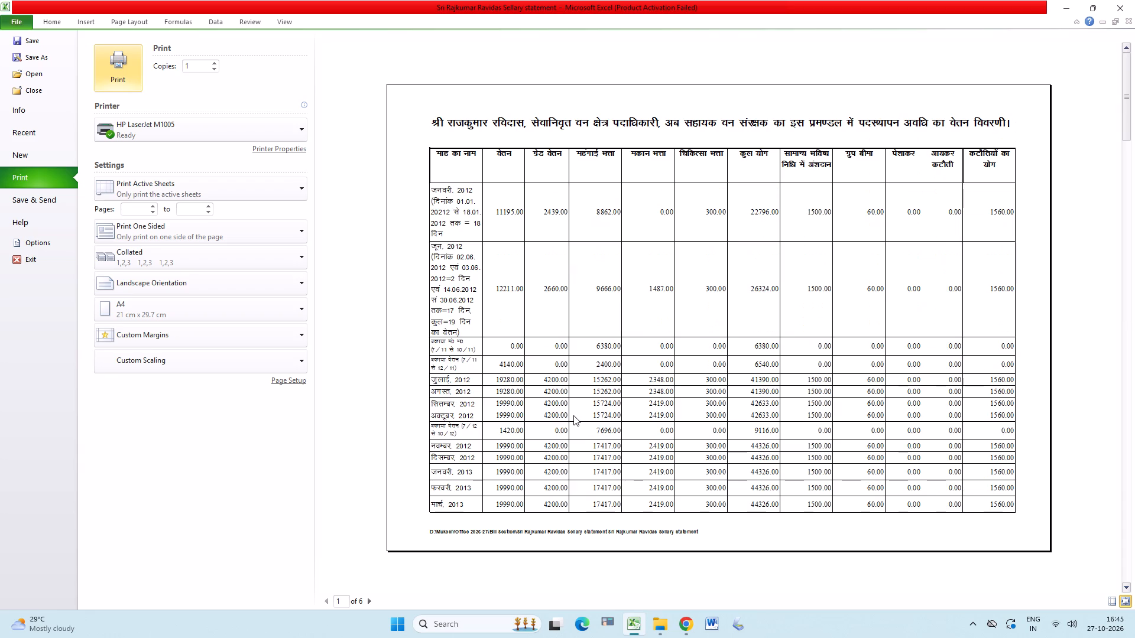
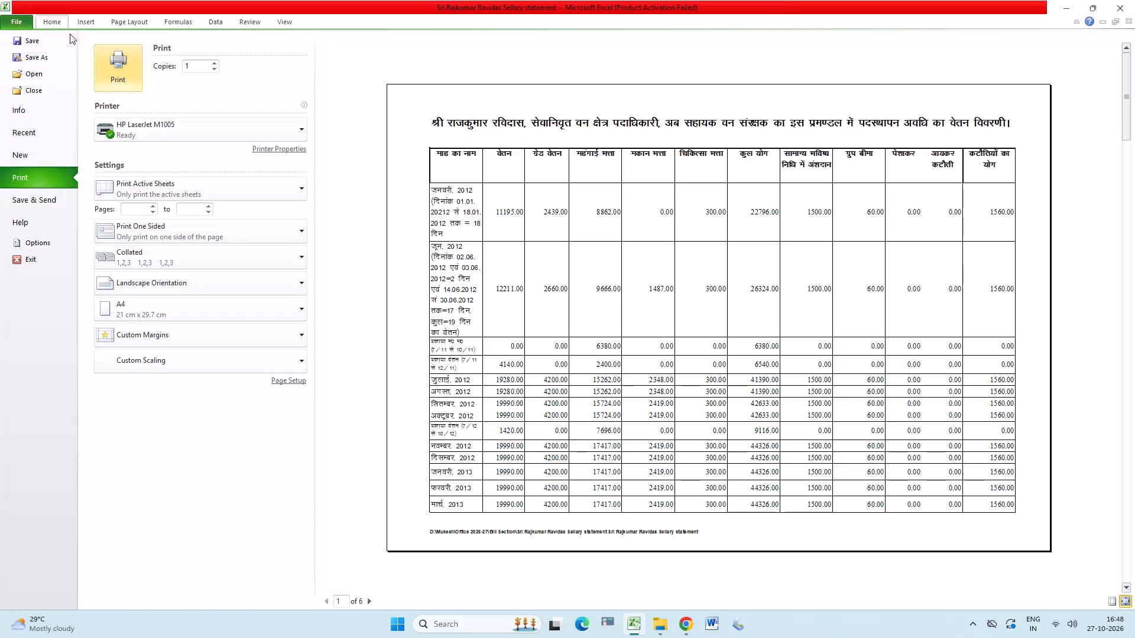
# Print one copy of the salary statement's active sheet on the HP LaserJet M1005 printer.
pyautogui.click(116, 64)
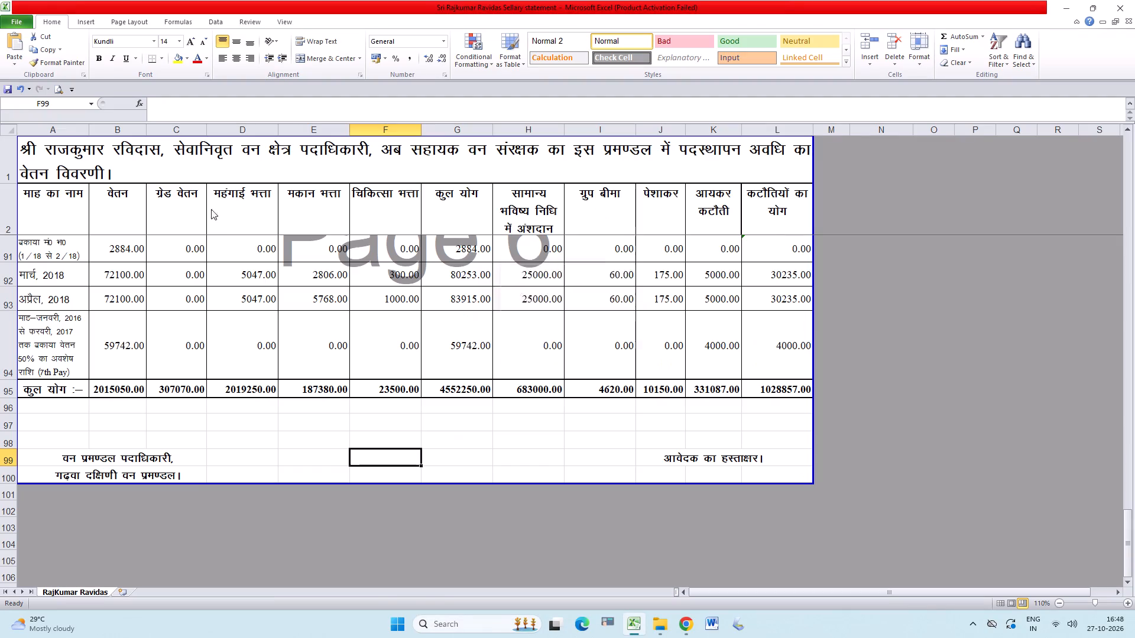